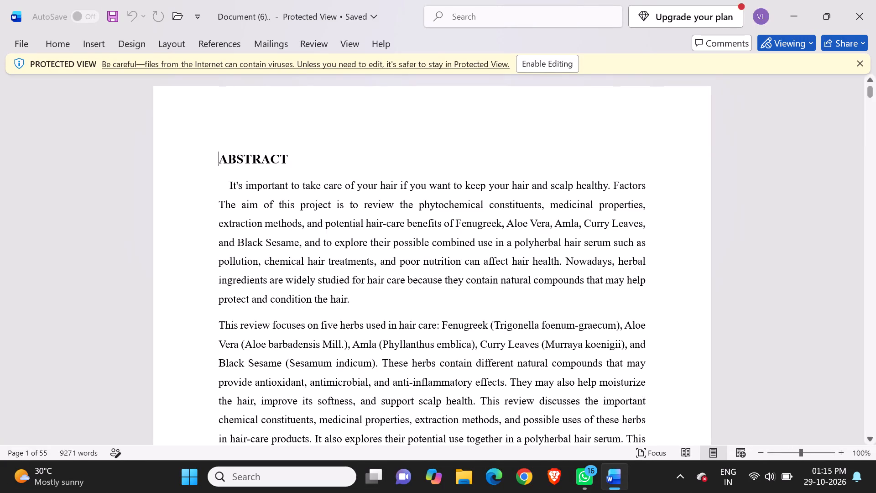
# Take the polyherbal hair serum review document out of Protected View and enable editing.
pyautogui.scroll(-3, 3, 479)
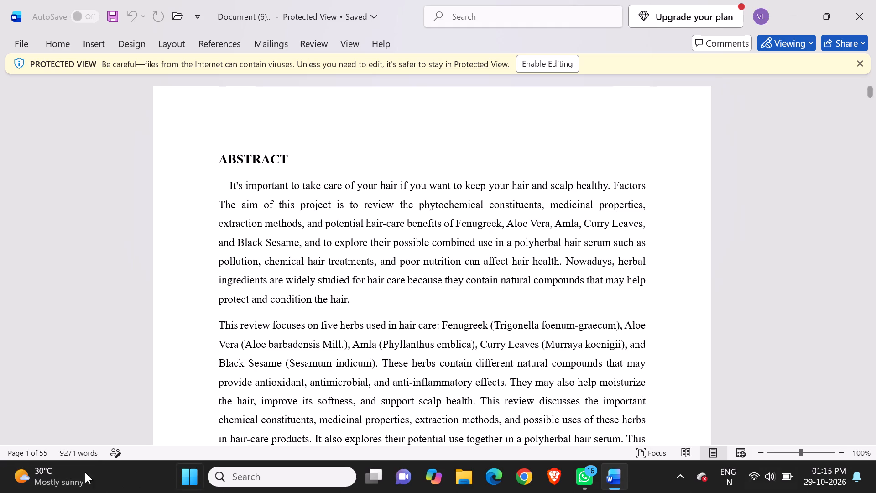
pyautogui.scroll(-17, 422, 255)
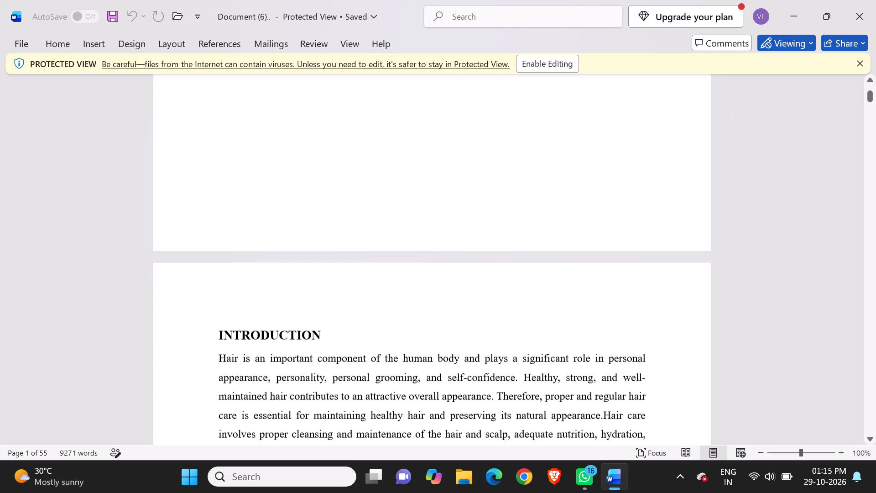
pyautogui.scroll(13, 422, 256)
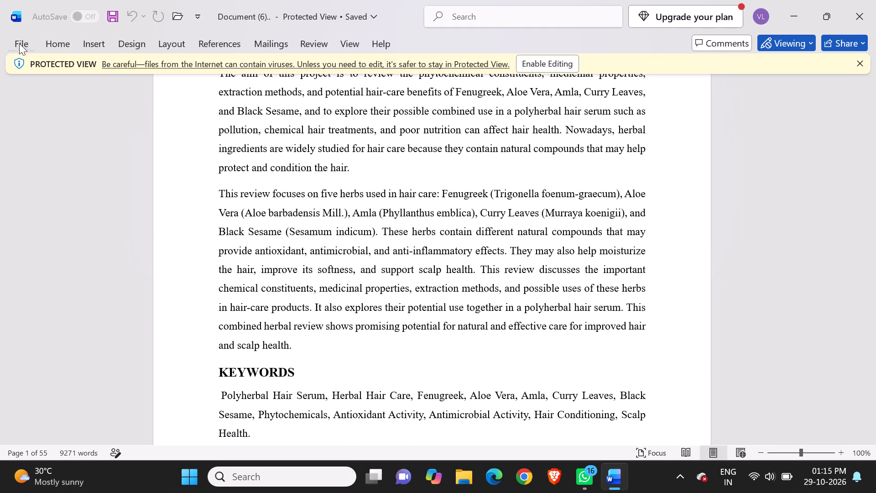
pyautogui.click(545, 74)
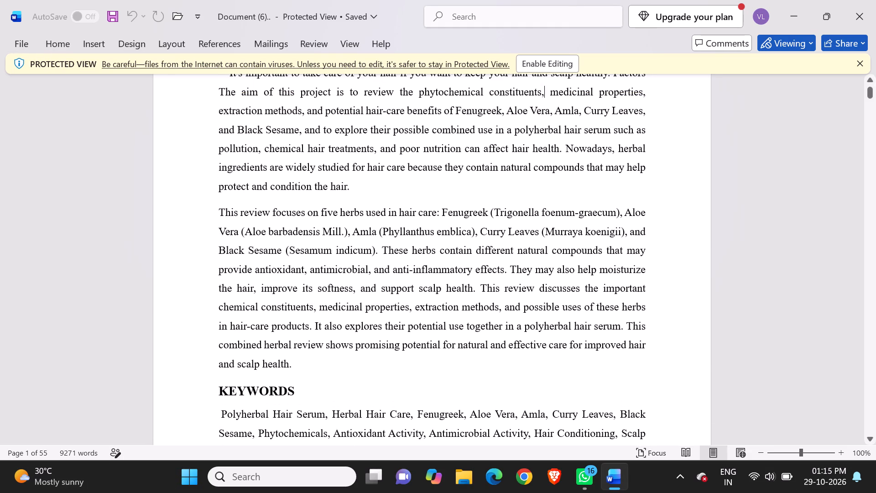
pyautogui.click(547, 61)
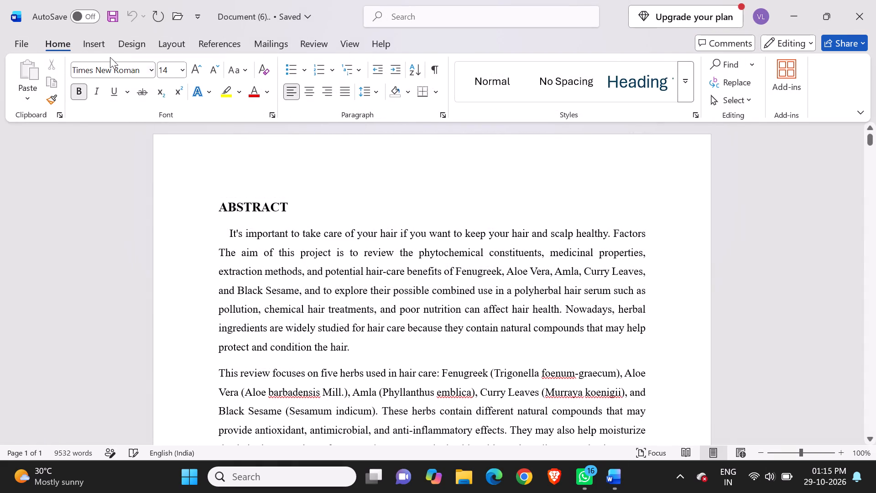
# Insert the built-in Blank header into the document and clear its "[Type here]" placeholder text.
pyautogui.click(96, 44)
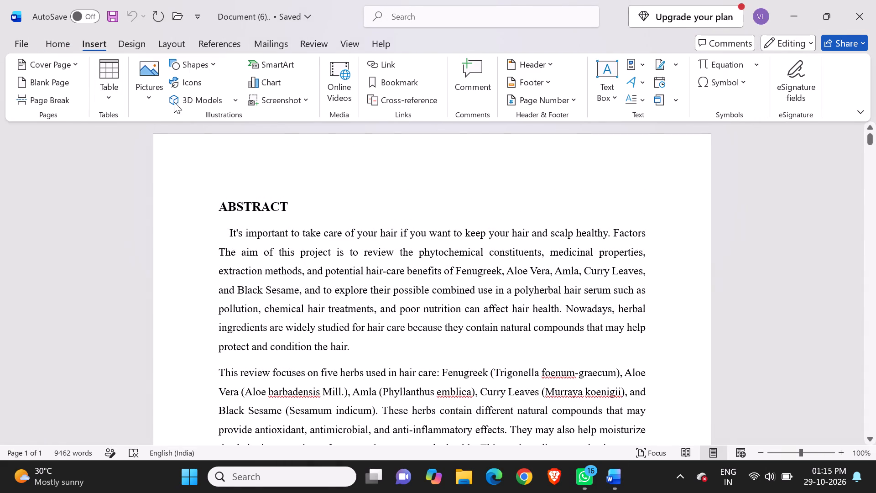
pyautogui.click(552, 66)
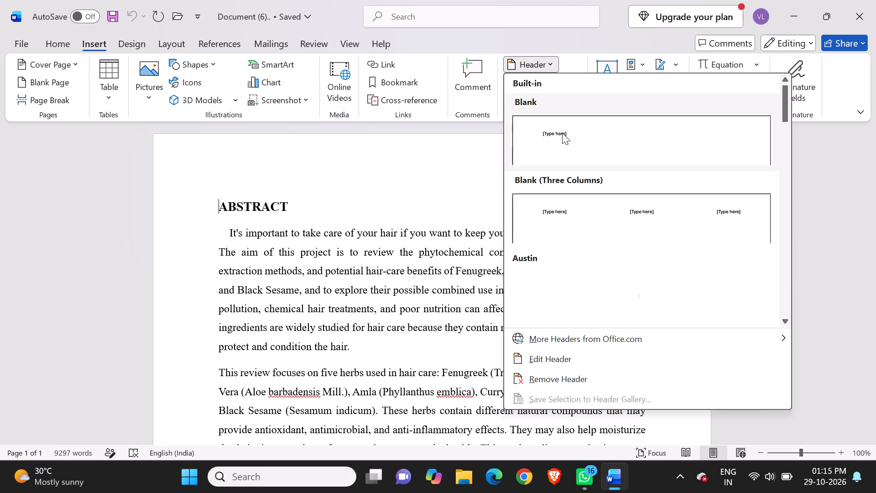
pyautogui.click(563, 137)
pyautogui.click(266, 173)
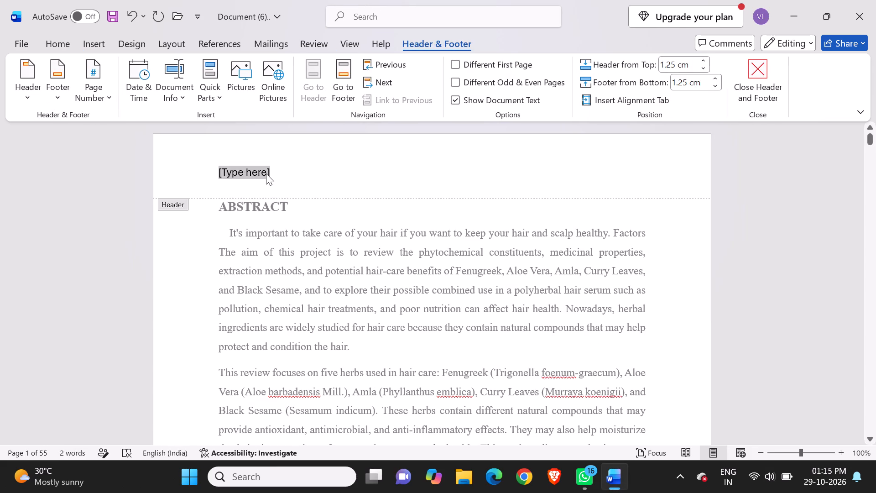
pyautogui.click(261, 169)
pyautogui.press('n')
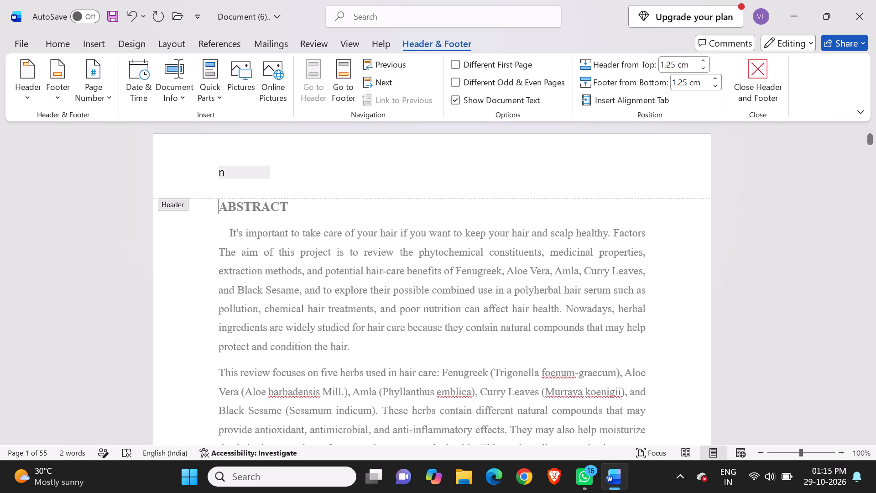
pyautogui.press('BackSpace')
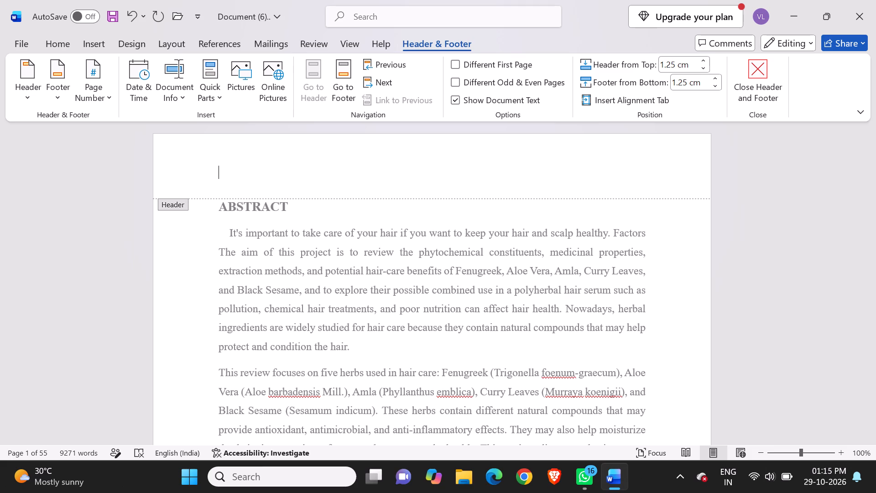
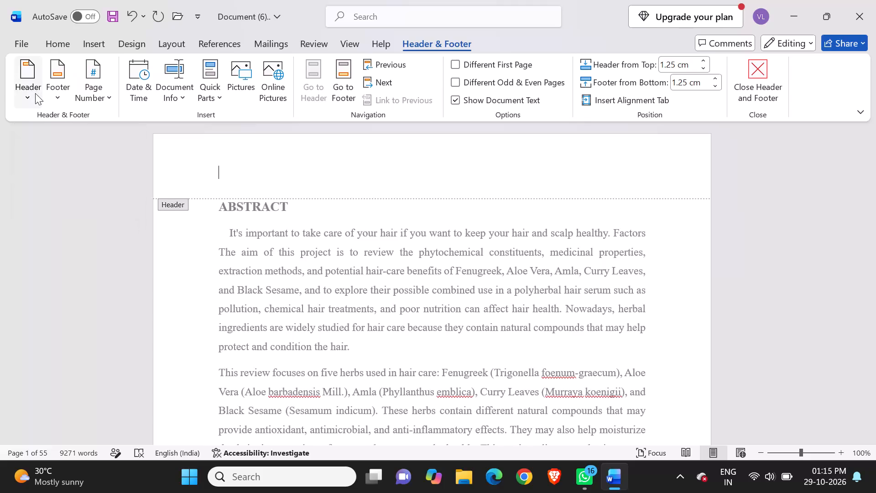
# Paste the copied title "A Comprehensive review on the phytochemicals therapeutic and cosmetics potential of hibiscus( hibiscus rosa sinensis ) in hair care" into the header.
pyautogui.hotkey('ctrl', 'v')
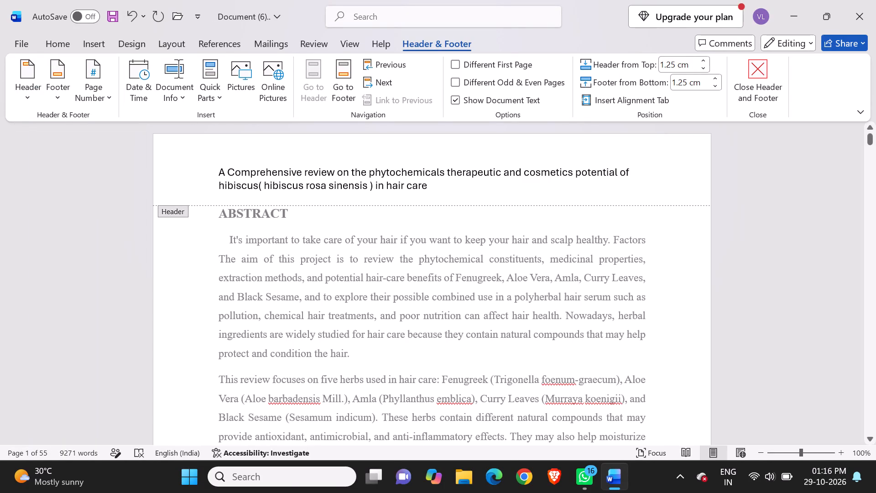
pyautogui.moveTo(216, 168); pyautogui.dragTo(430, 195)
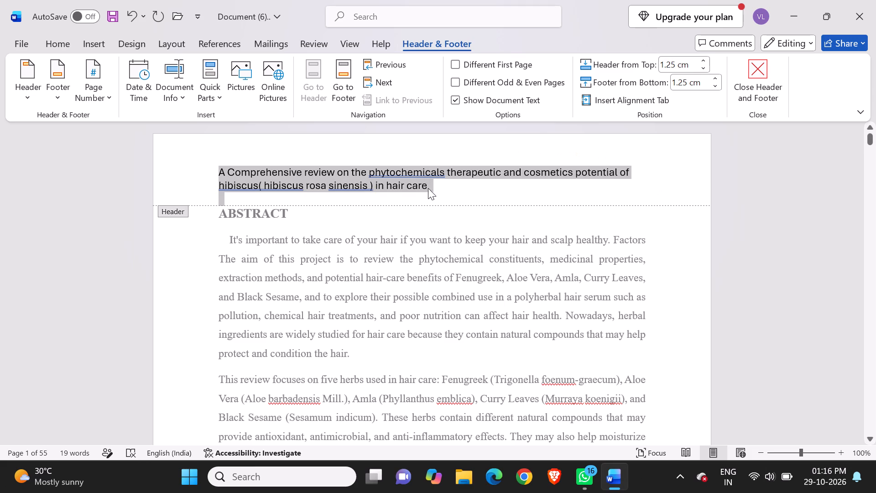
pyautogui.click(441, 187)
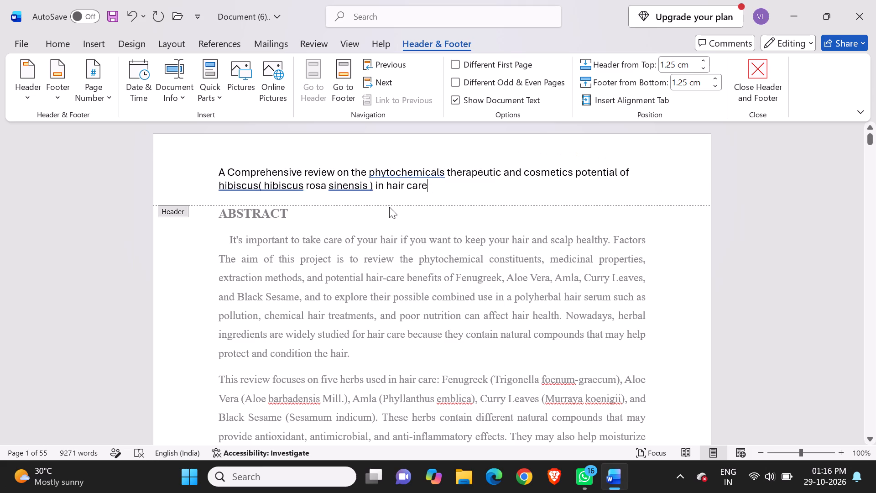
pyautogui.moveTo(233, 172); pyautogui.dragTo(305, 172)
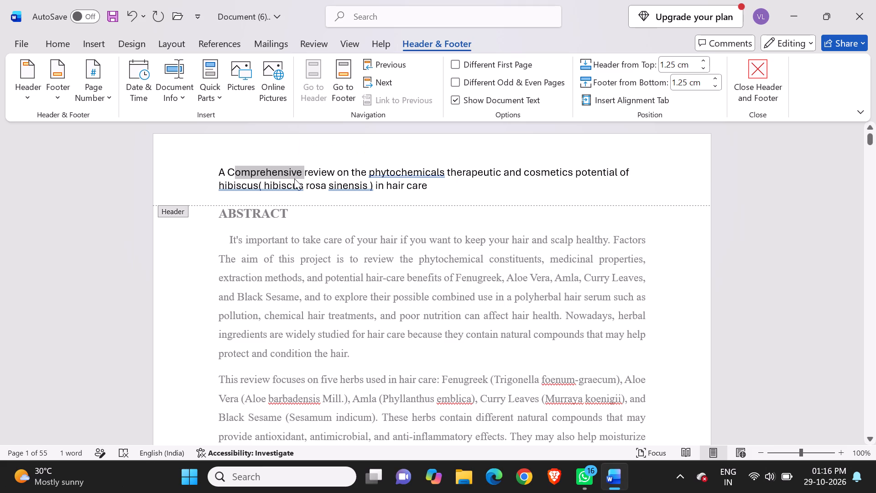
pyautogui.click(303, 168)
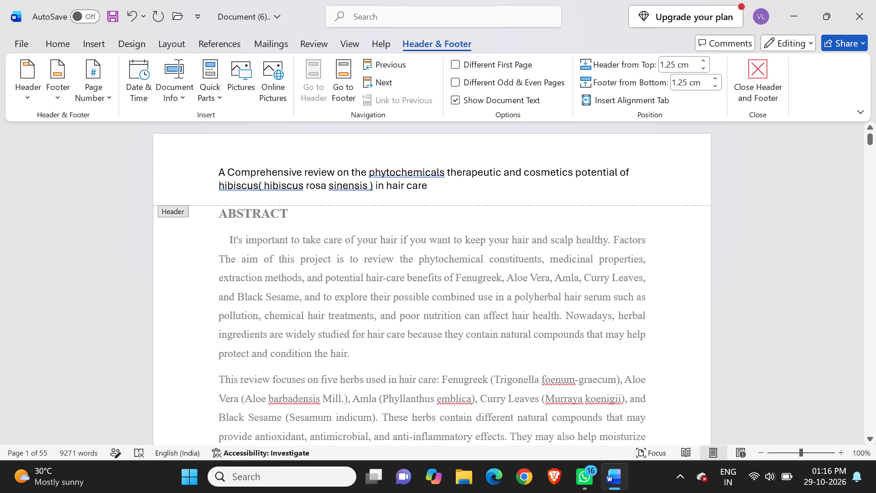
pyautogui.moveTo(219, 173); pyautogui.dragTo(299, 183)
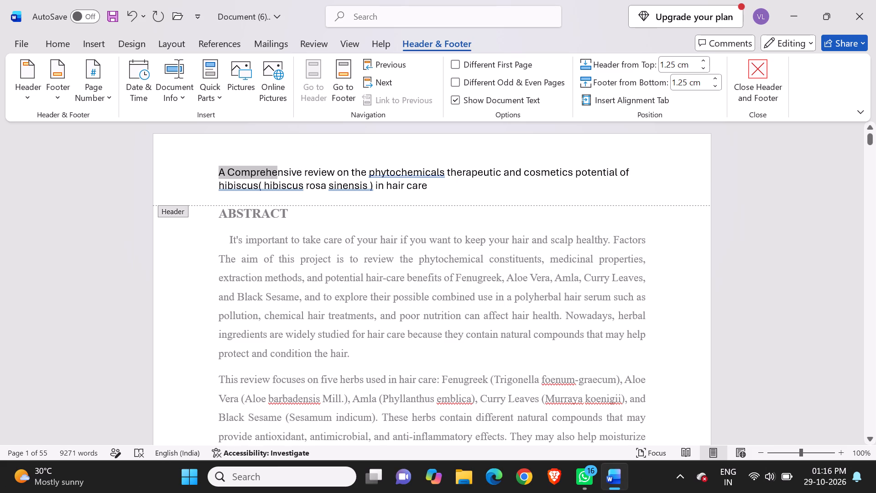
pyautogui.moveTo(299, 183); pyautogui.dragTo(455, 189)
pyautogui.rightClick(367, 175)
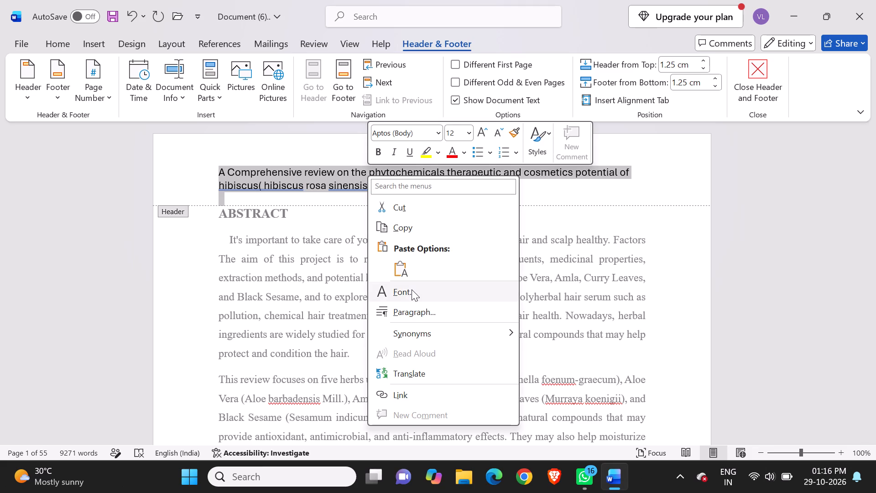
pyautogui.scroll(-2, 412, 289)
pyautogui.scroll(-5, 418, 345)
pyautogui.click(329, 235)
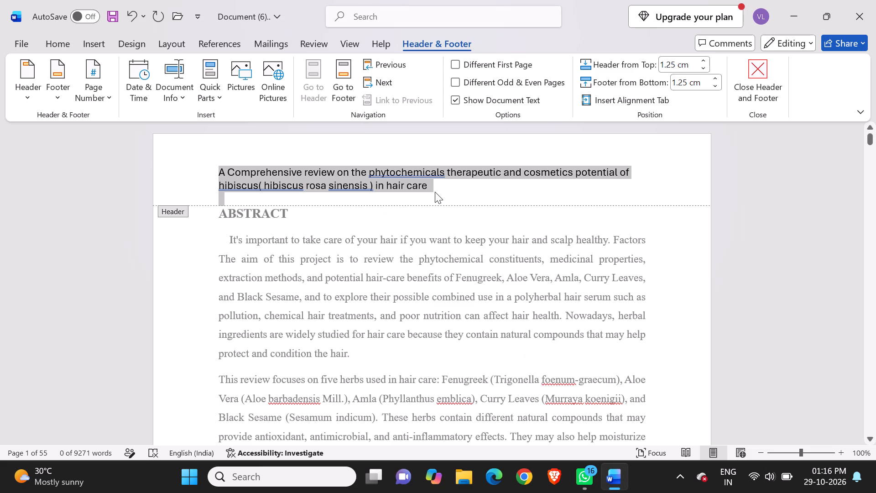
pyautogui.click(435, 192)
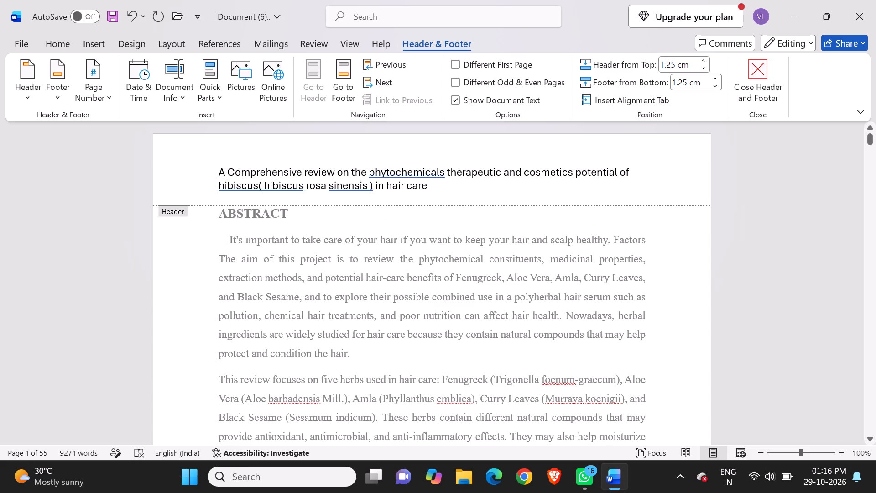
# Retype the word "Comprehensive" in the header title in capitals as "COMPREHENSIVE".
pyautogui.moveTo(236, 174); pyautogui.dragTo(241, 172)
pyautogui.click(241, 172)
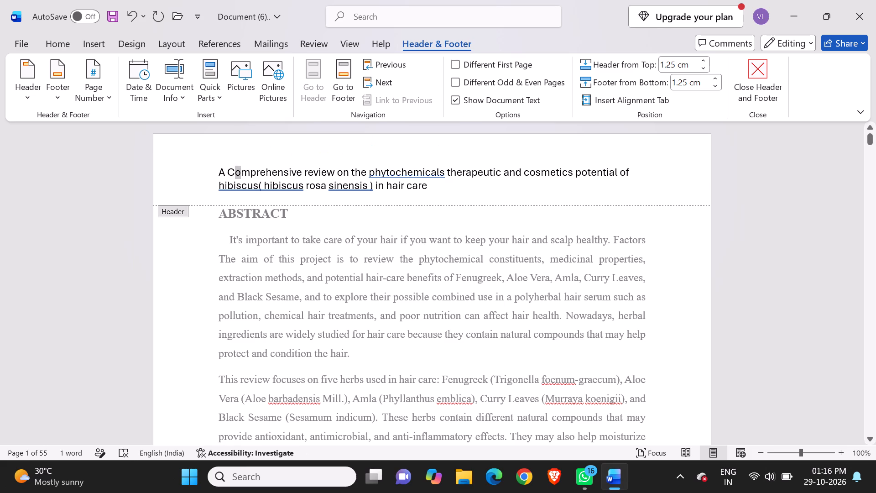
pyautogui.click(241, 172)
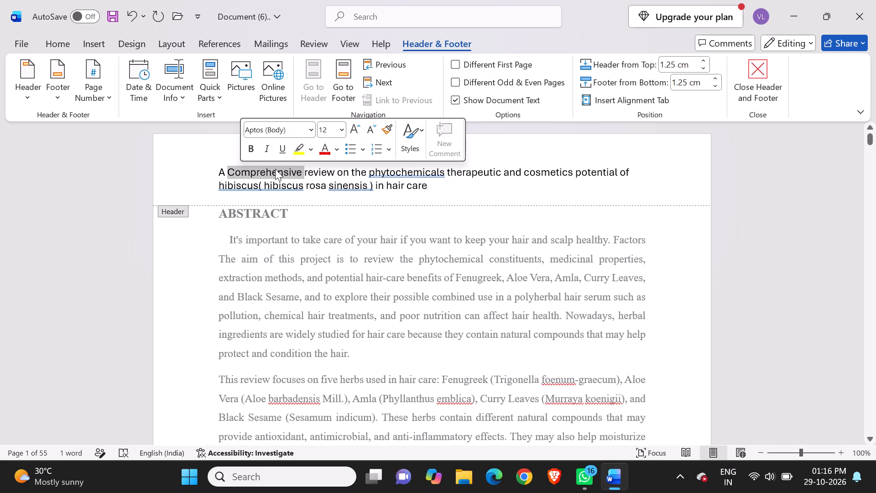
pyautogui.click(302, 171)
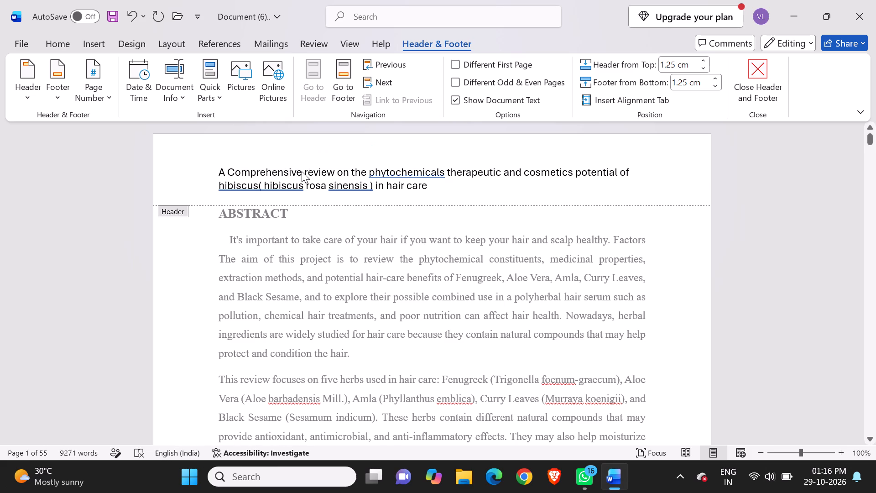
pyautogui.press('BackSpace')
pyautogui.press('BackSpace')
pyautogui.press('BackSpace')
pyautogui.press('BackSpace')
pyautogui.press('BackSpace')
pyautogui.press('BackSpace')
pyautogui.press('BackSpace')
pyautogui.press('BackSpace')
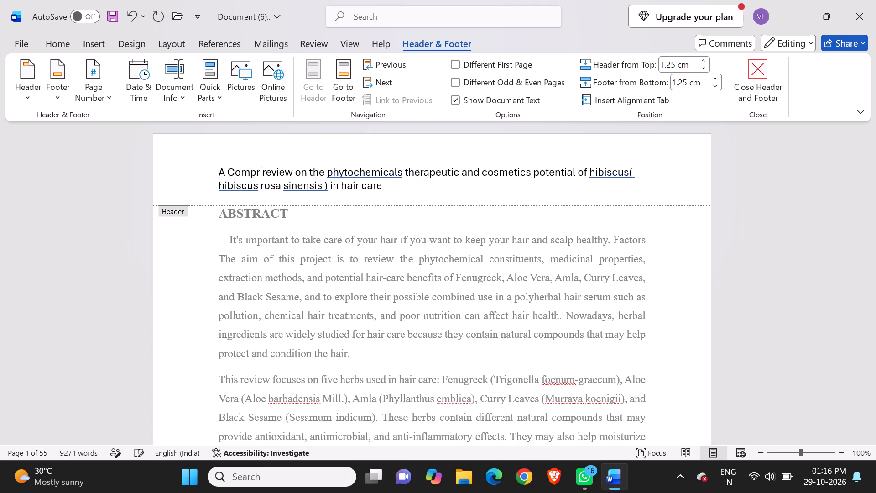
pyautogui.press('BackSpace')
pyautogui.press('BackSpace')
pyautogui.press('BackSpace')
pyautogui.press('BackSpace')
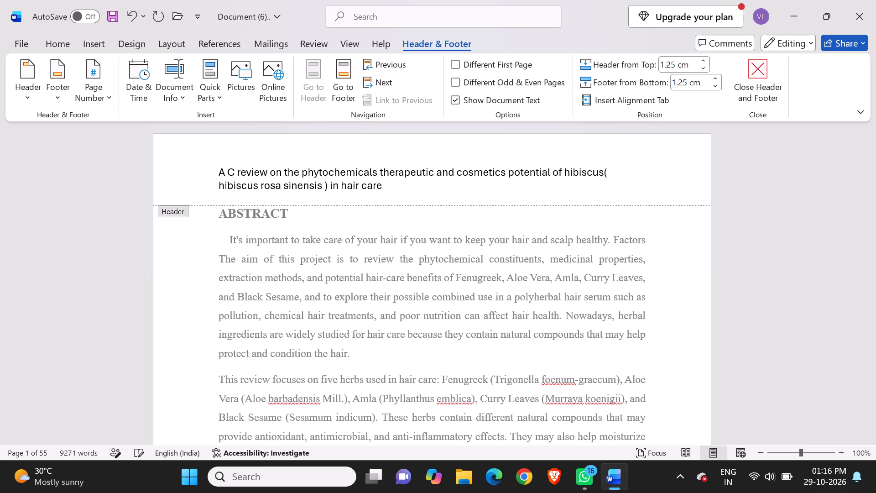
pyautogui.write('OMPRE')
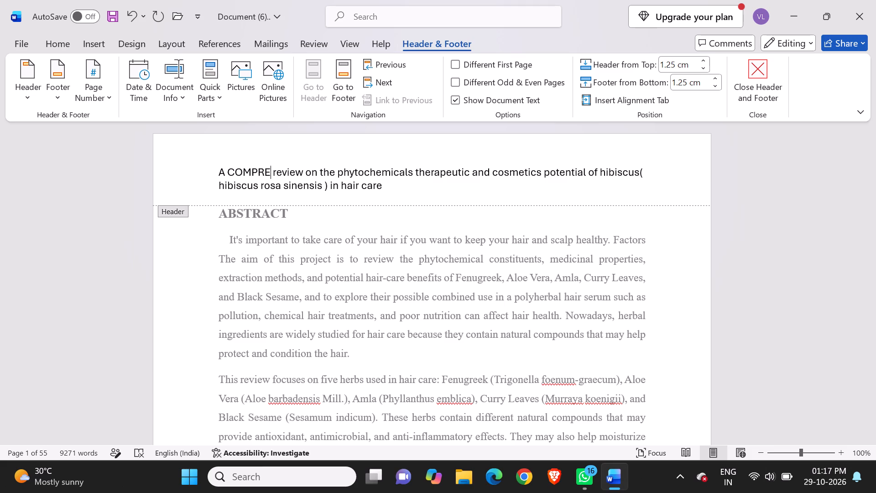
pyautogui.write('HENSI')
pyautogui.press('v')
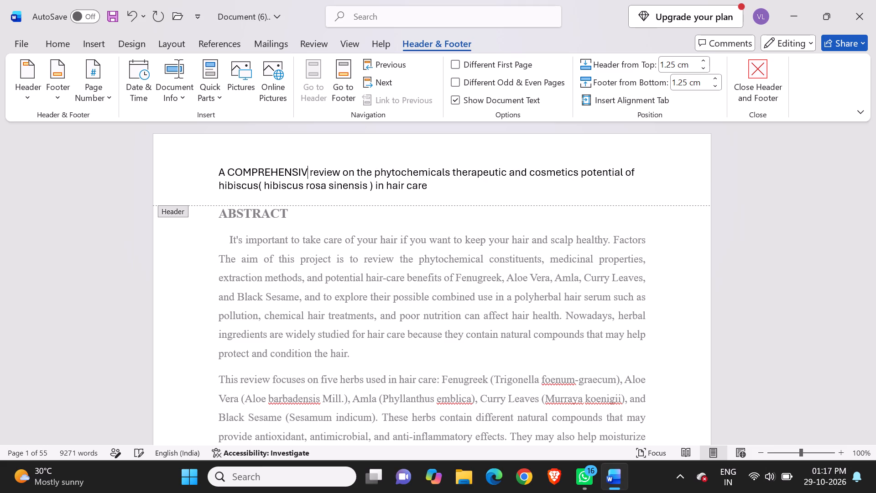
pyautogui.press('e')
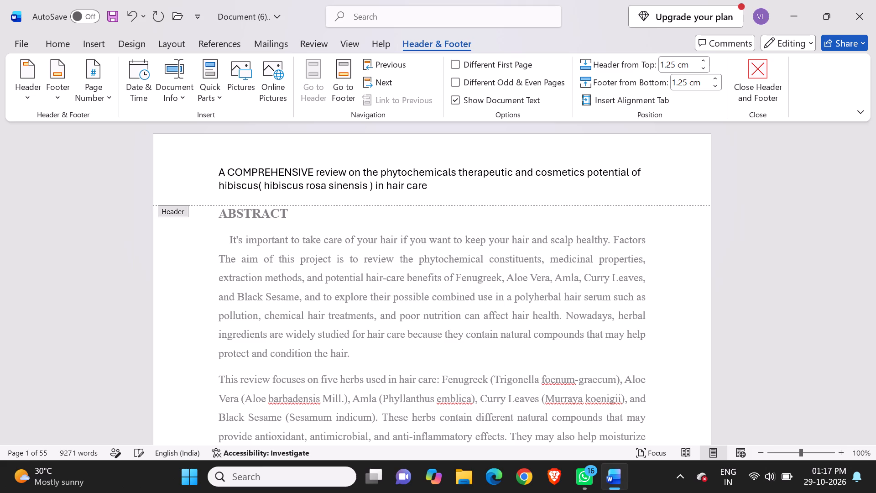
# Clear the lowercase remainder of the header title that follows "COMPREHENSIVE".
pyautogui.click(435, 182)
pyautogui.press('BackSpace')
pyautogui.press('BackSpace')
pyautogui.press('BackSpace')
pyautogui.press('BackSpace')
pyautogui.press('BackSpace')
pyautogui.press('BackSpace')
pyautogui.press('BackSpace')
pyautogui.press('BackSpace')
pyautogui.press('BackSpace')
pyautogui.press('BackSpace')
pyautogui.press('BackSpace')
pyautogui.press('BackSpace')
pyautogui.press('BackSpace')
pyautogui.press('BackSpace')
pyautogui.press('BackSpace')
pyautogui.press('BackSpace')
pyautogui.press('BackSpace')
pyautogui.press('BackSpace')
pyautogui.press('BackSpace')
pyautogui.press('BackSpace')
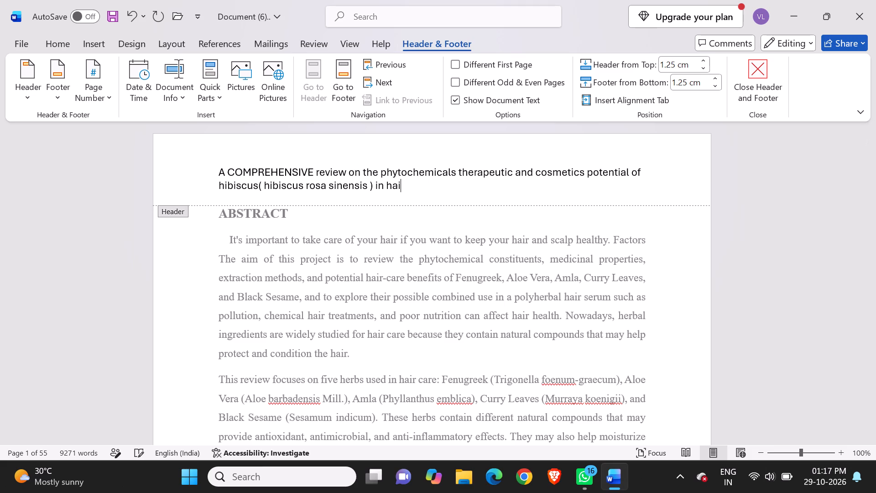
pyautogui.press('BackSpace')
pyautogui.press('BackSpace')
pyautogui.press('BackSpace')
pyautogui.press('BackSpace')
pyautogui.press('BackSpace')
pyautogui.press('BackSpace')
pyautogui.press('BackSpace')
pyautogui.press('BackSpace')
pyautogui.press('BackSpace')
pyautogui.press('BackSpace')
pyautogui.press('BackSpace')
pyautogui.press('BackSpace')
pyautogui.press('BackSpace')
pyautogui.press('BackSpace')
pyautogui.press('BackSpace')
pyautogui.press('BackSpace')
pyautogui.press('BackSpace')
pyautogui.press('BackSpace')
pyautogui.press('BackSpace')
pyautogui.press('BackSpace')
pyautogui.moveTo(318, 168); pyautogui.dragTo(334, 183)
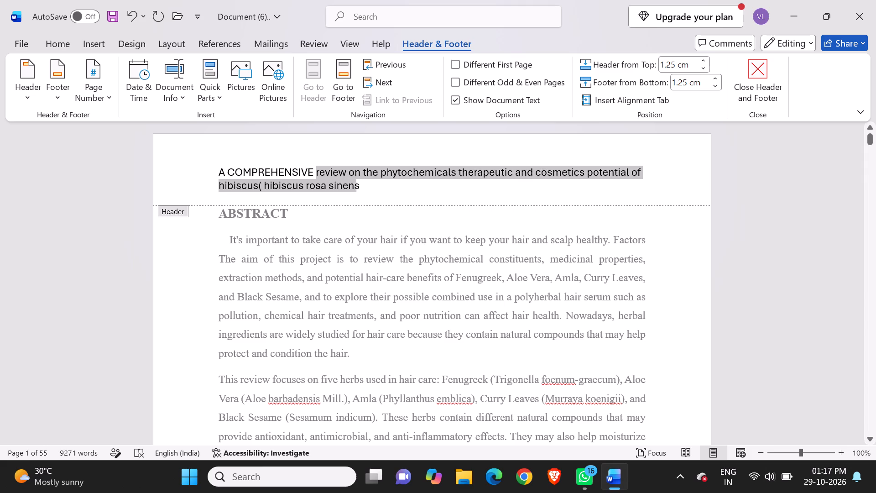
pyautogui.moveTo(334, 183); pyautogui.dragTo(371, 194)
pyautogui.rightClick(351, 174)
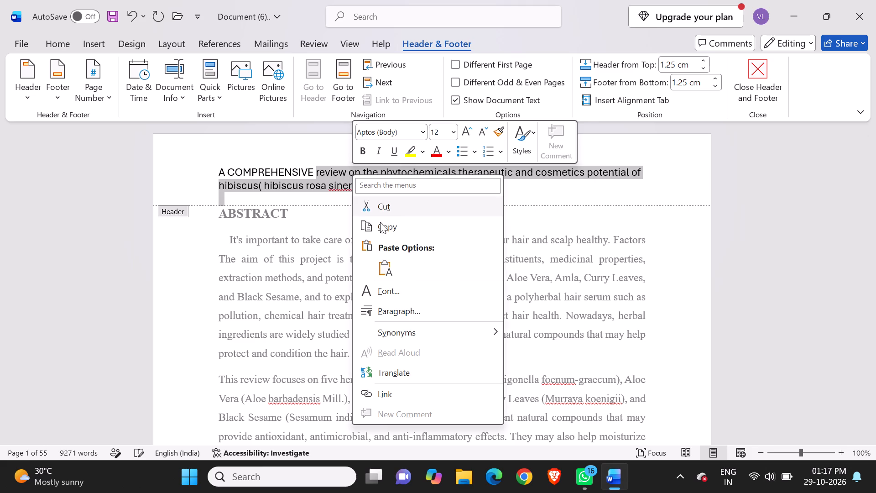
# Cut the selected lowercase remainder of the title after "COMPREHENSIVE" from the header.
pyautogui.click(387, 211)
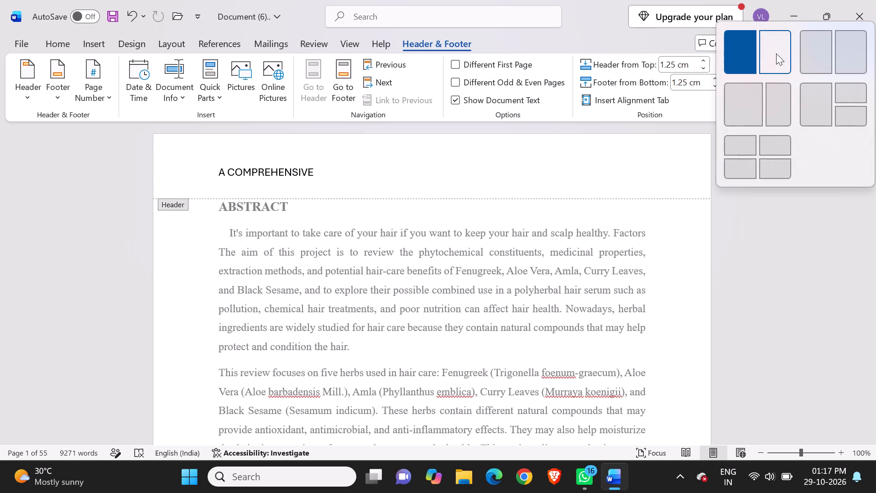
# Arrange the Word document side by side with the WhatsApp chat containing the title text.
pyautogui.click(776, 53)
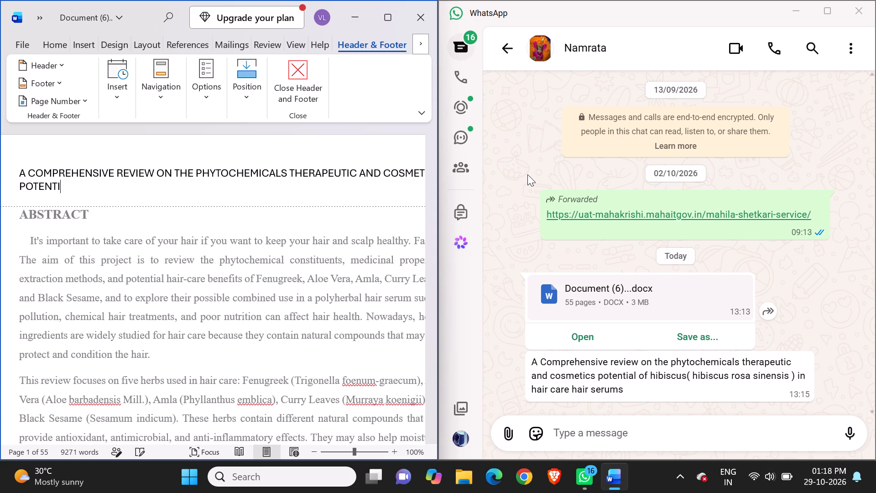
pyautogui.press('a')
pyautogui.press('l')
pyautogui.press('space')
# Continue the header title after "POTENTIAL" with "OF HIBISCUS (HIBISCUS ROSA SINESIS) IN HAIR CARE" in capitals.
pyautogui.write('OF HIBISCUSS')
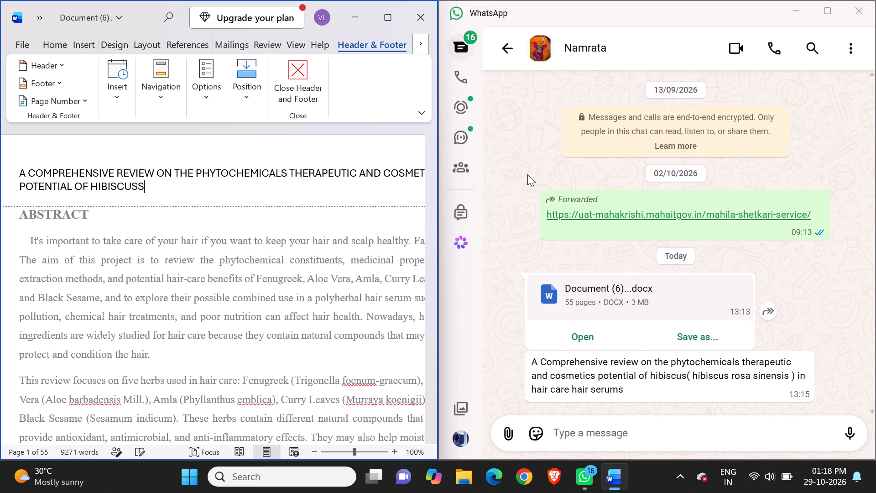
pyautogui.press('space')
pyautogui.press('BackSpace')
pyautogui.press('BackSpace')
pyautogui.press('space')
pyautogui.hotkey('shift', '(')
pyautogui.write('HIBISCUS ROSA')
pyautogui.press('space')
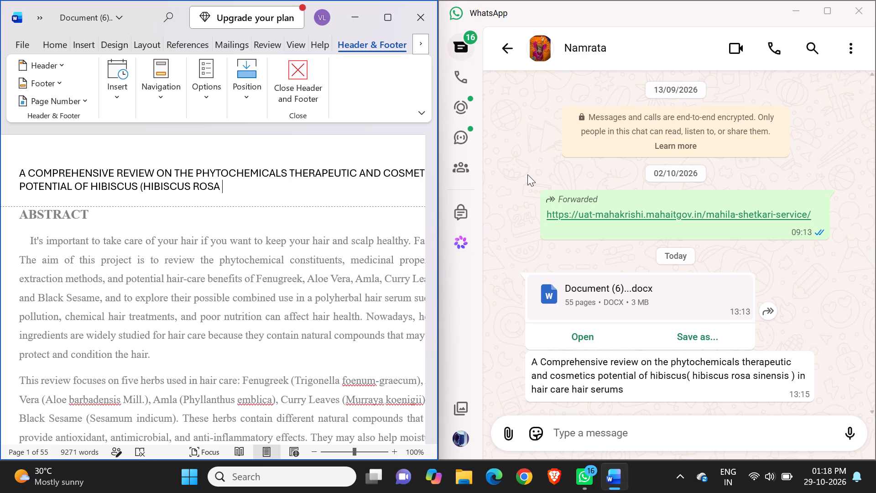
pyautogui.write('SI')
pyautogui.write('NE')
pyautogui.write('SIS')
pyautogui.hotkey('shift', ')')
pyautogui.press('space')
pyautogui.write('IN')
pyautogui.press('space')
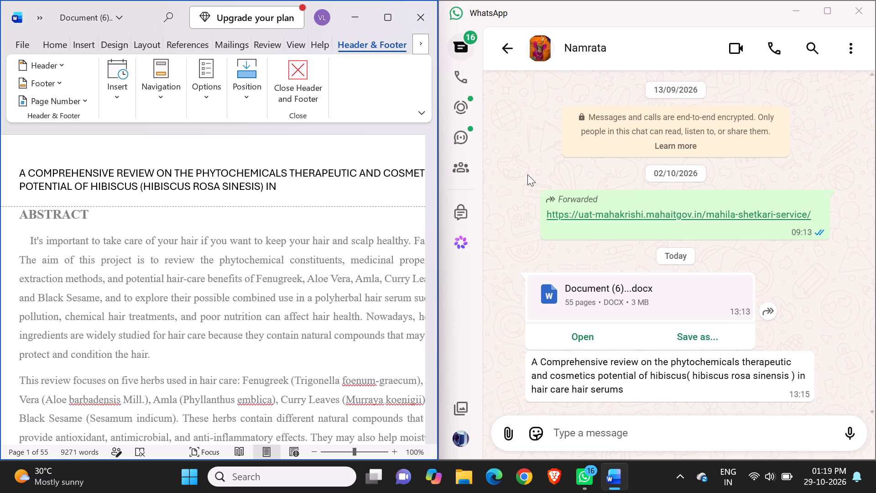
pyautogui.write('HAIR CARE')
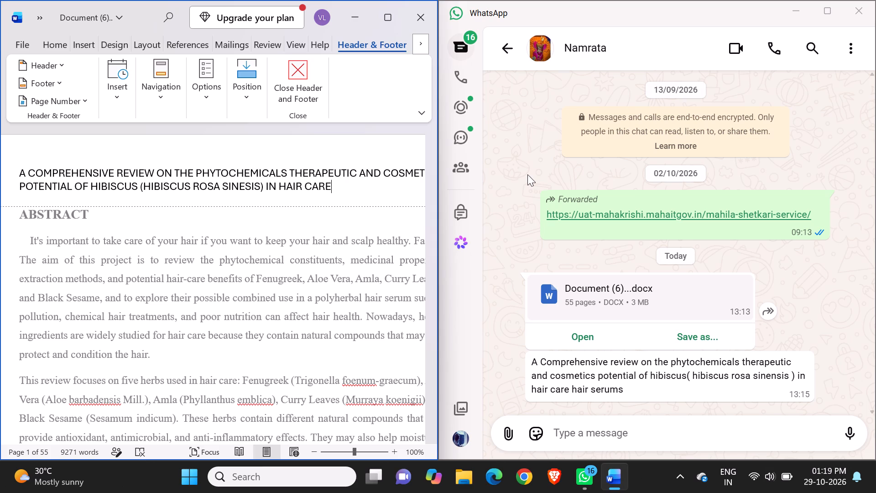
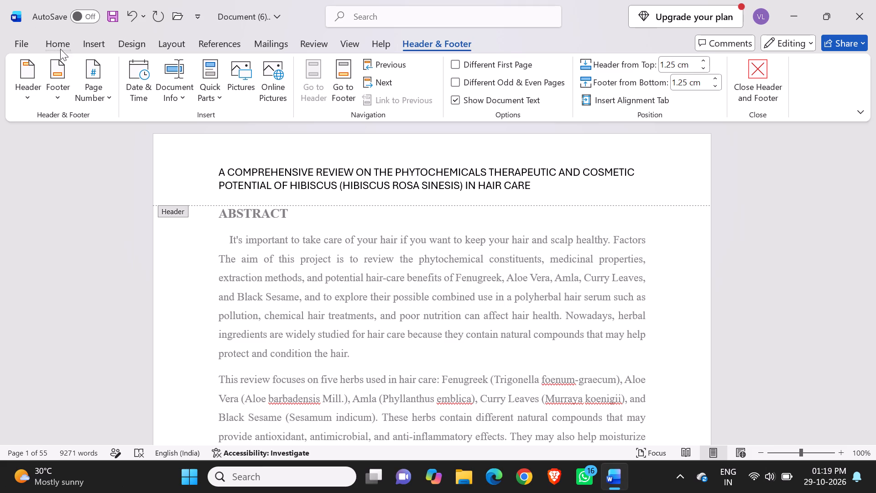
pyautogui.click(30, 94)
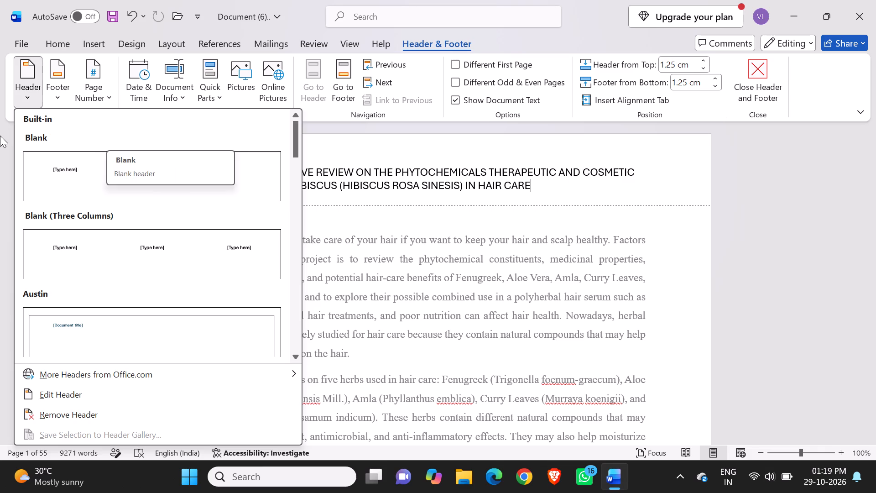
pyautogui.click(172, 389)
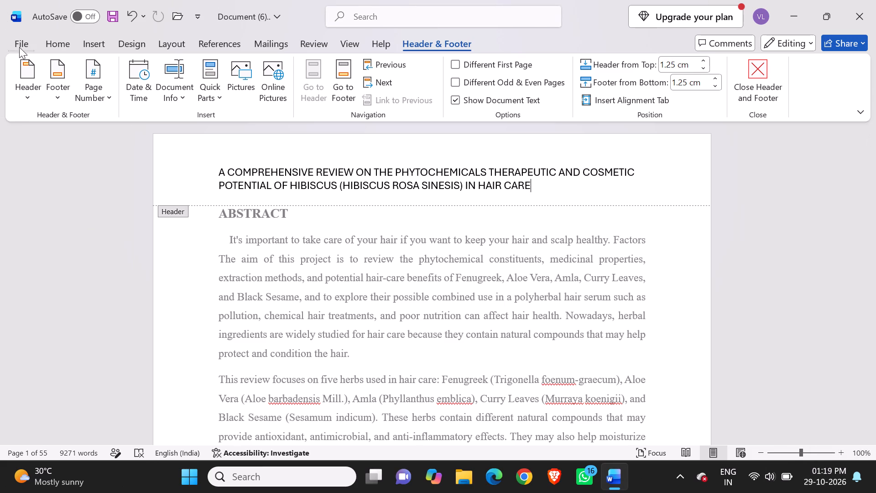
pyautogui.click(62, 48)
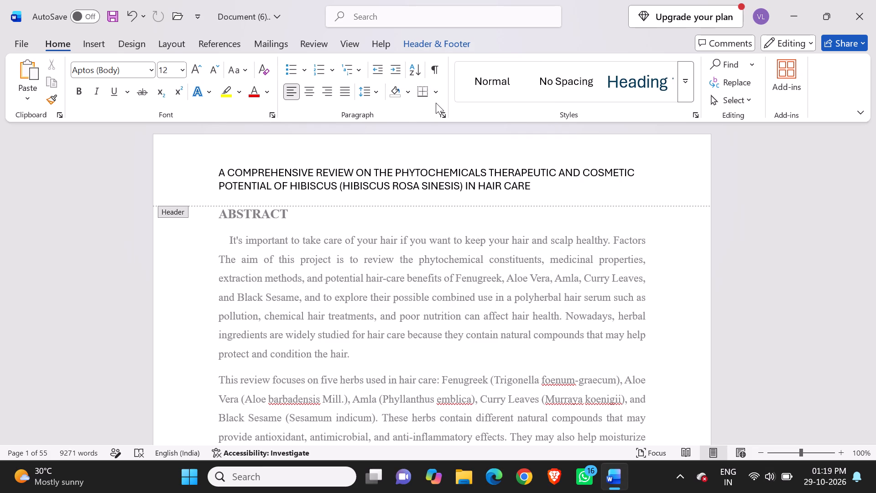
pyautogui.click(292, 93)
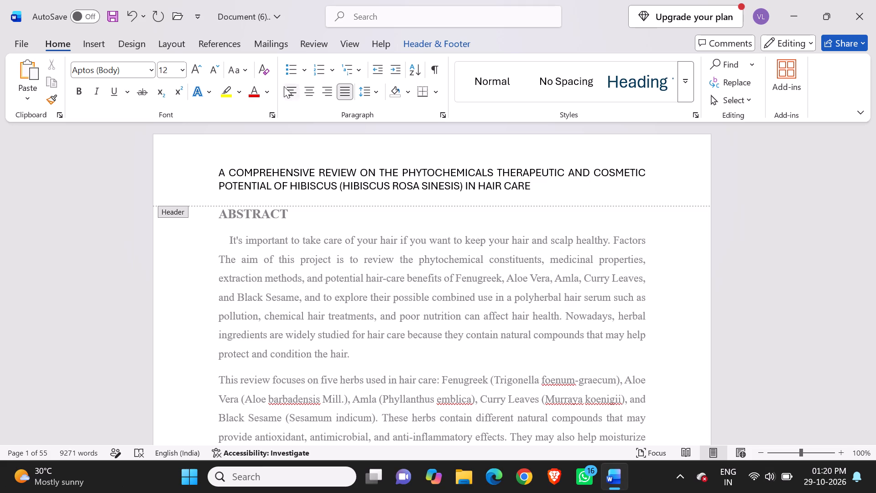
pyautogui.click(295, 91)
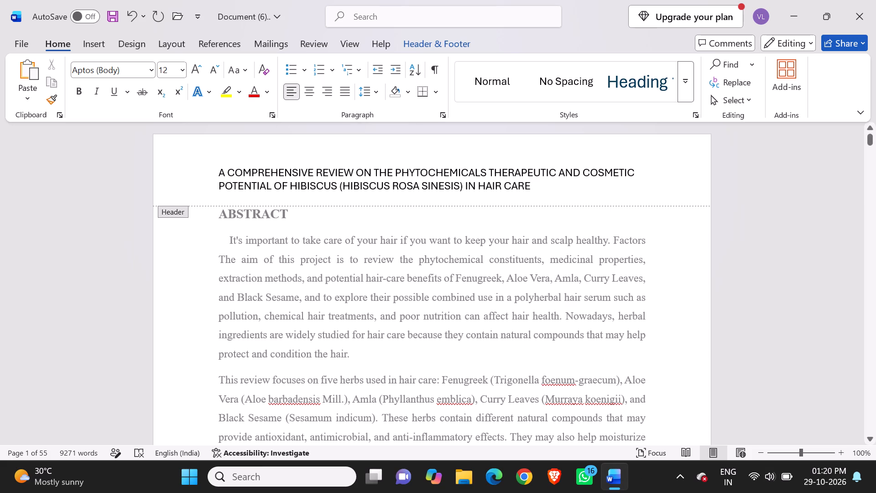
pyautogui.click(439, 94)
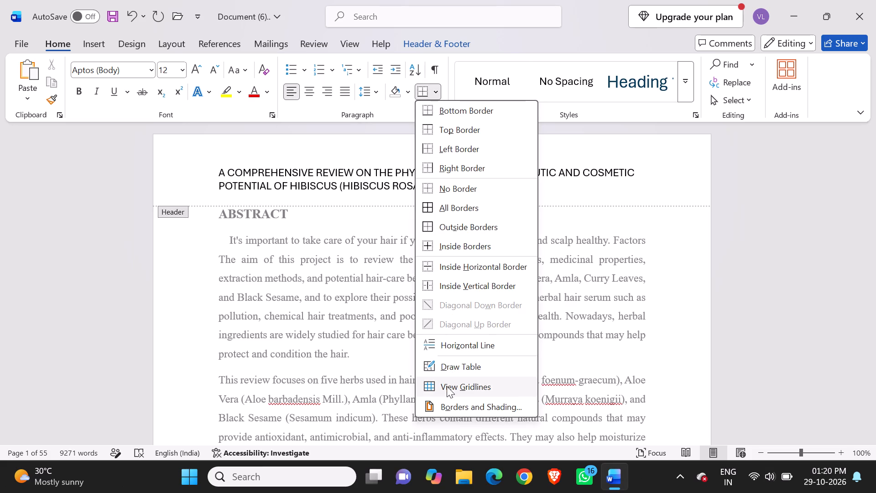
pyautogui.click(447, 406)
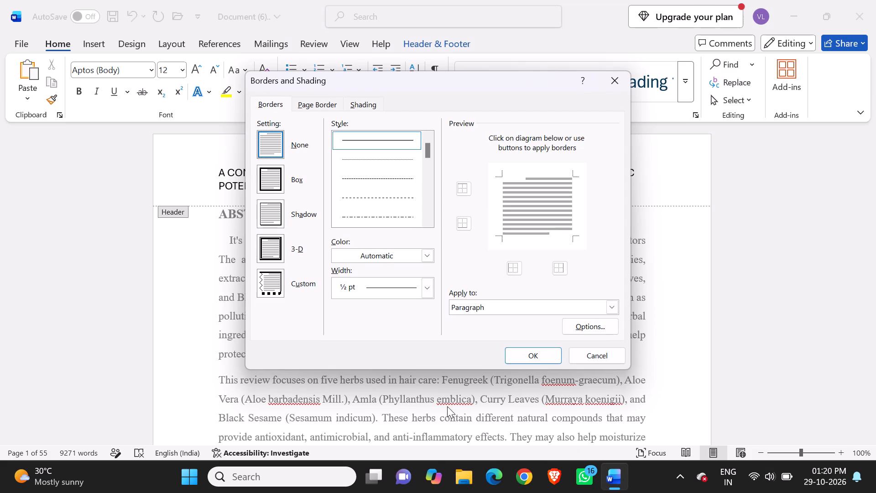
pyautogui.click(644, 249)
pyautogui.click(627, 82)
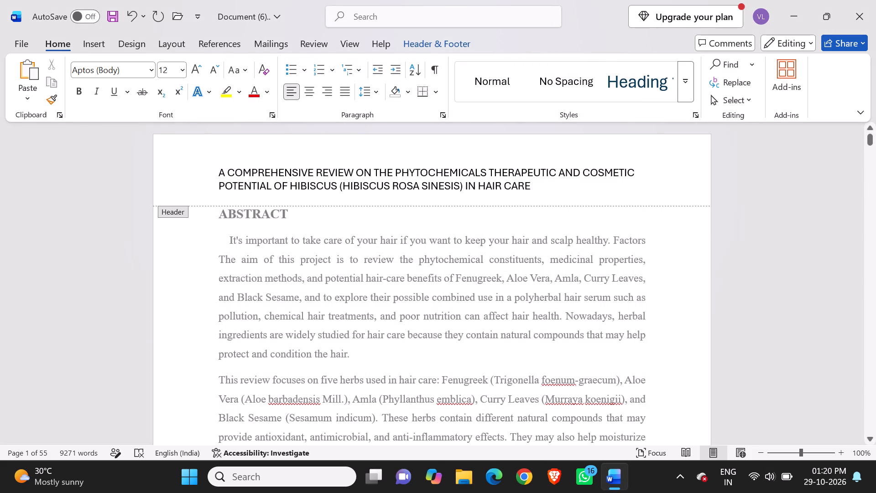
# Correct the spelling of "SINESIS" to "SINENSIS" in the header title.
pyautogui.click(445, 184)
pyautogui.press('n')
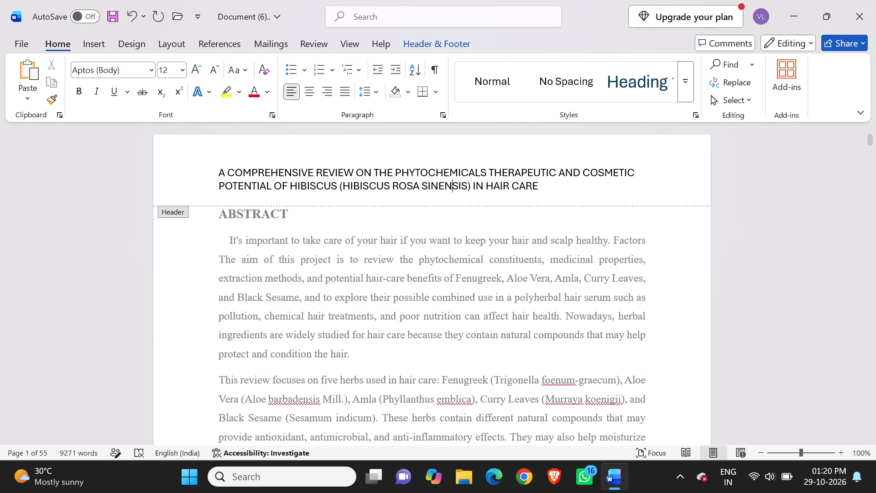
# Add a bottom border beneath the header title.
pyautogui.click(554, 187)
pyautogui.click(429, 86)
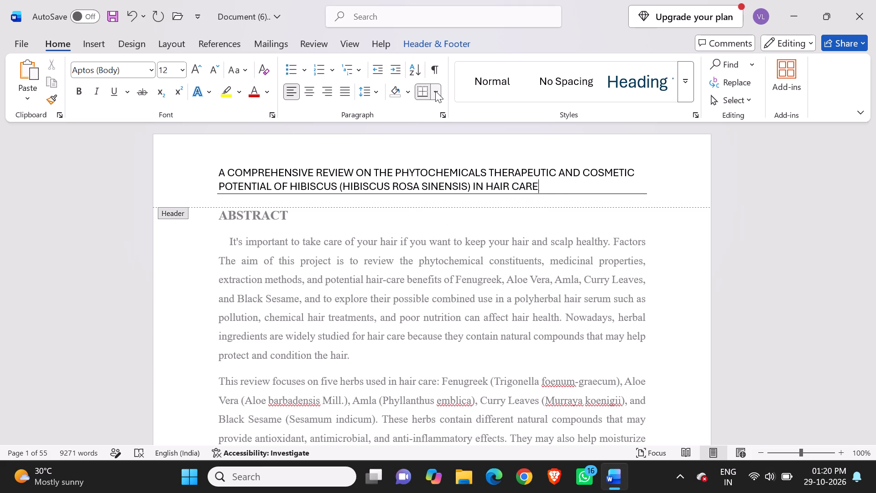
# Change the header title's bottom border to a thick-and-thin line style with a 3 pt width.
pyautogui.click(435, 91)
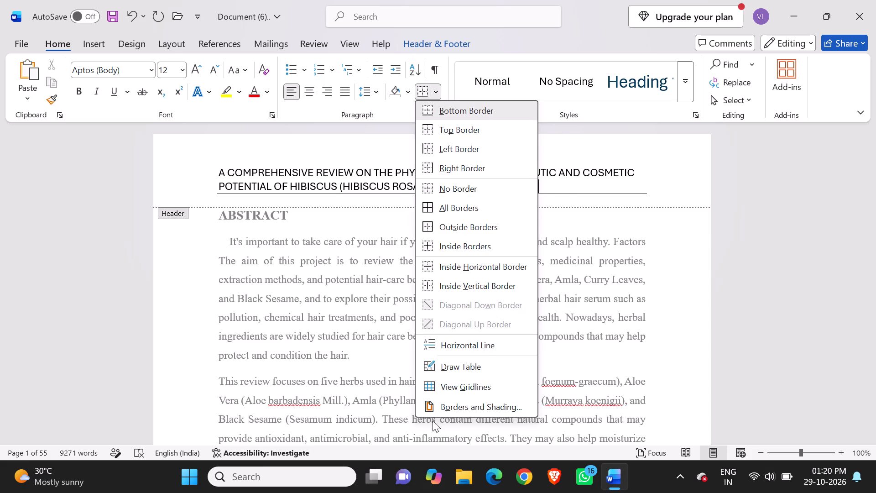
pyautogui.click(458, 404)
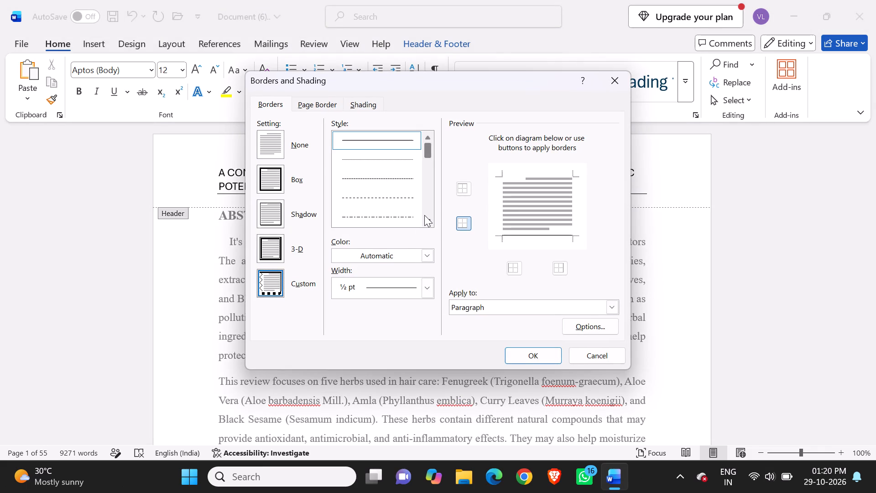
pyautogui.scroll(-2, 424, 215)
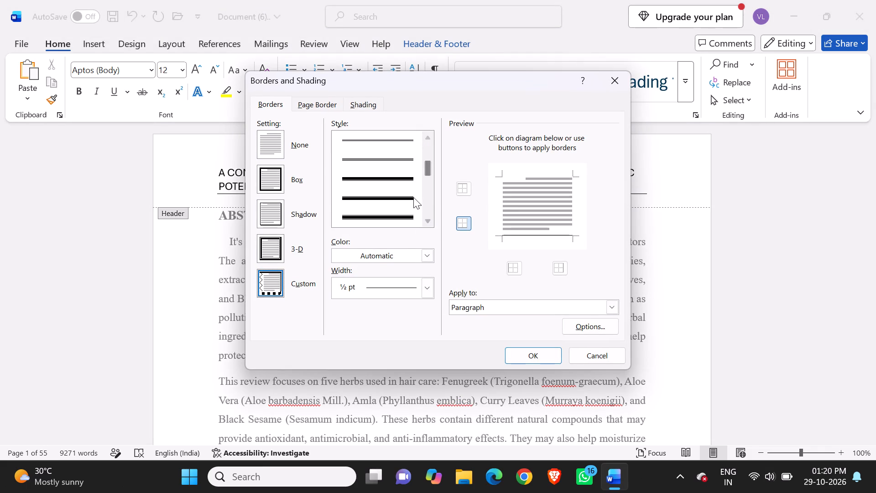
pyautogui.click(413, 197)
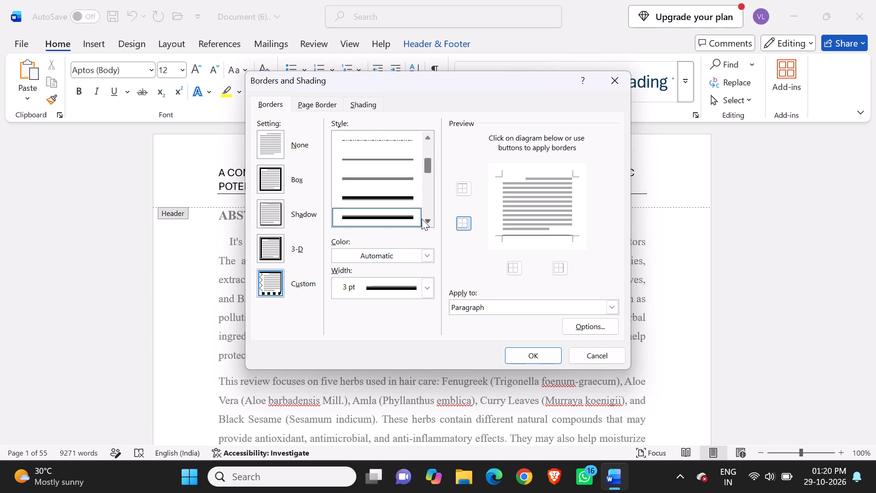
pyautogui.scroll(-2, 420, 214)
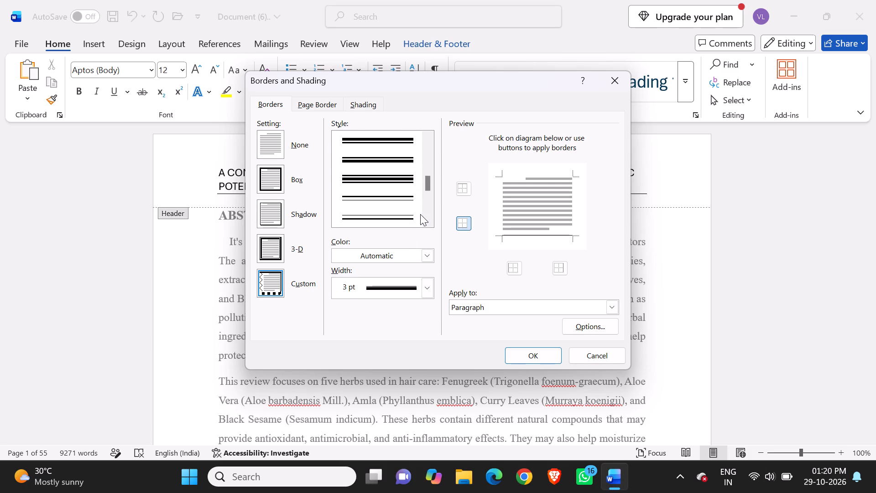
pyautogui.scroll(-2, 420, 214)
pyautogui.scroll(3, 420, 214)
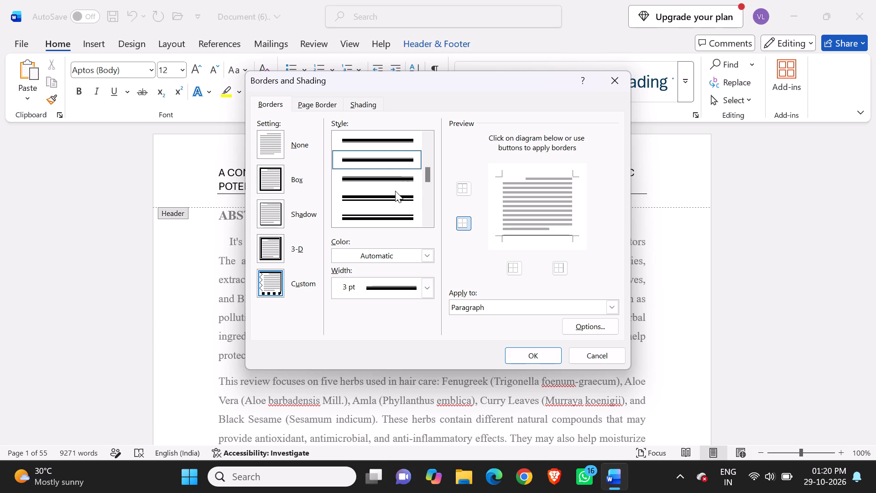
pyautogui.scroll(1, 394, 213)
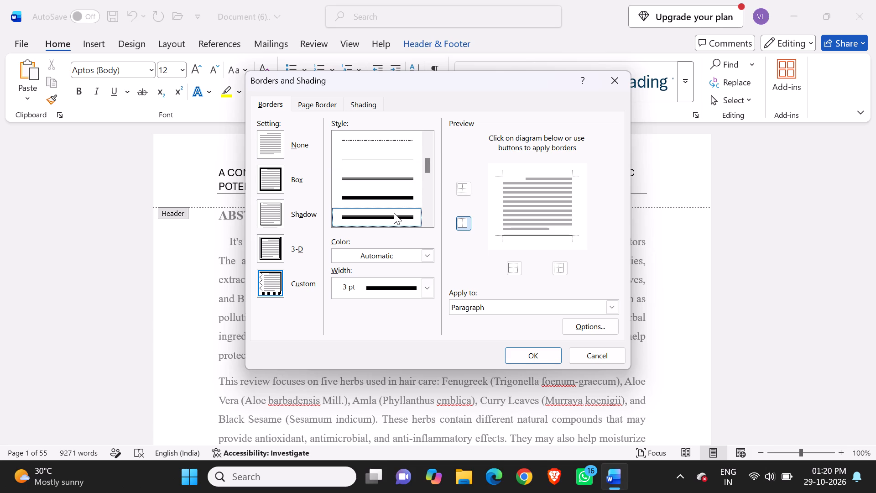
pyautogui.click(394, 216)
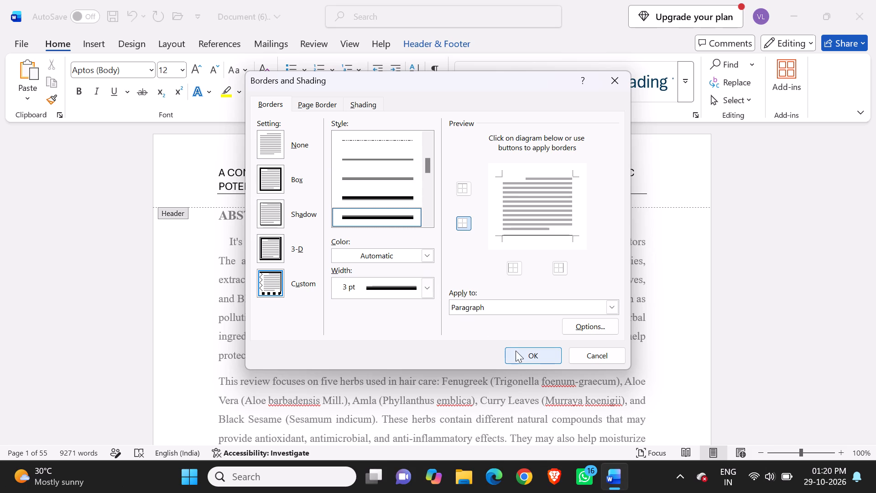
pyautogui.click(521, 353)
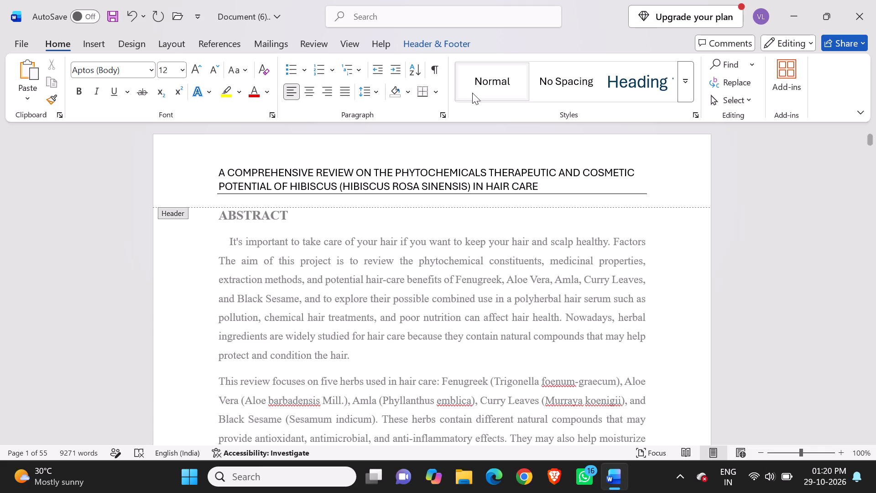
pyautogui.click(433, 88)
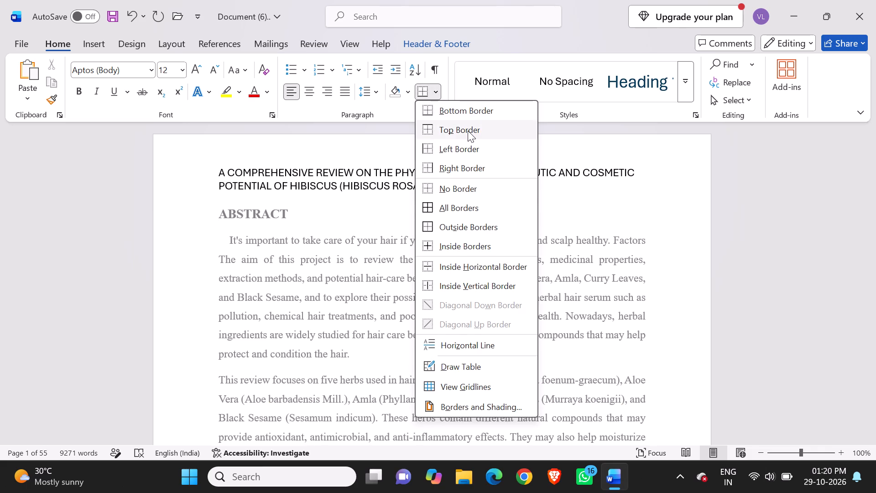
pyautogui.click(474, 109)
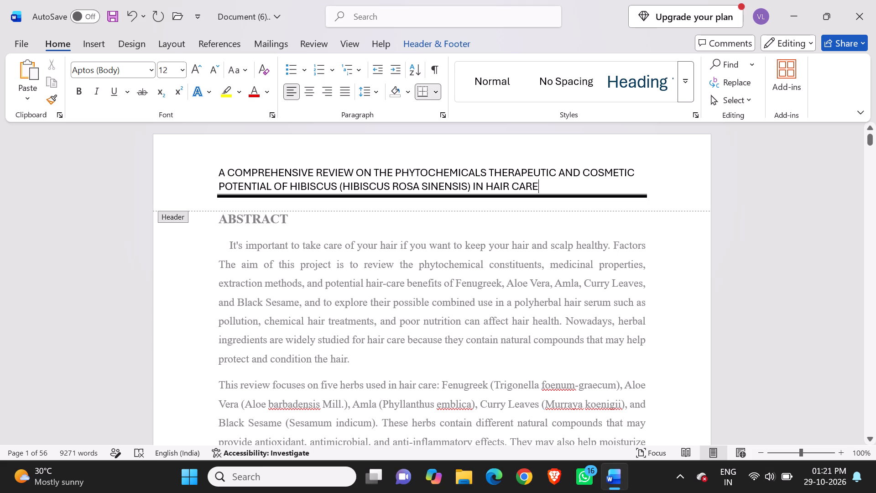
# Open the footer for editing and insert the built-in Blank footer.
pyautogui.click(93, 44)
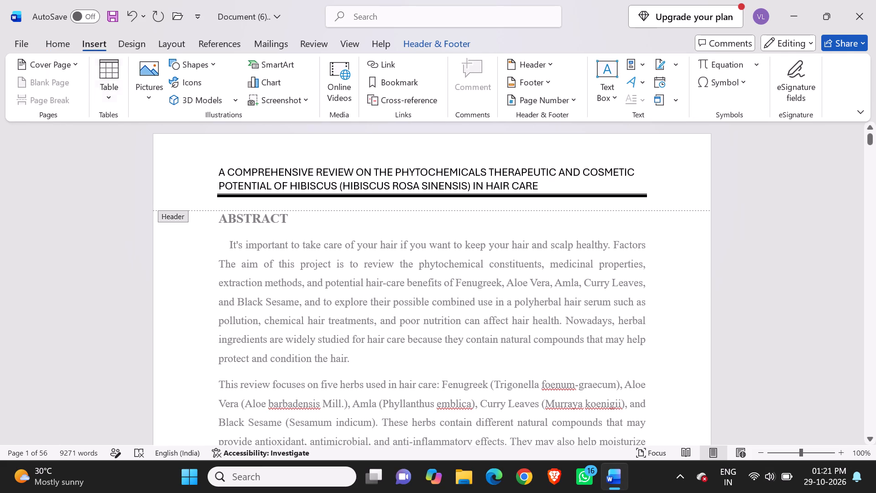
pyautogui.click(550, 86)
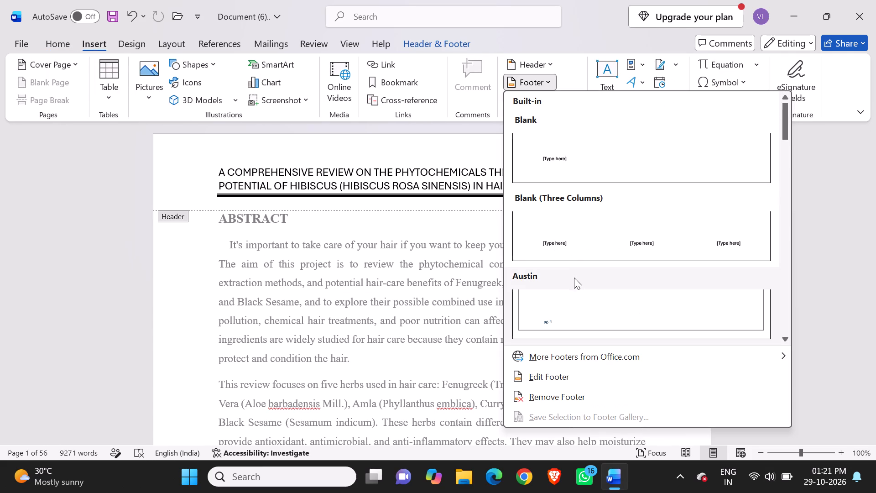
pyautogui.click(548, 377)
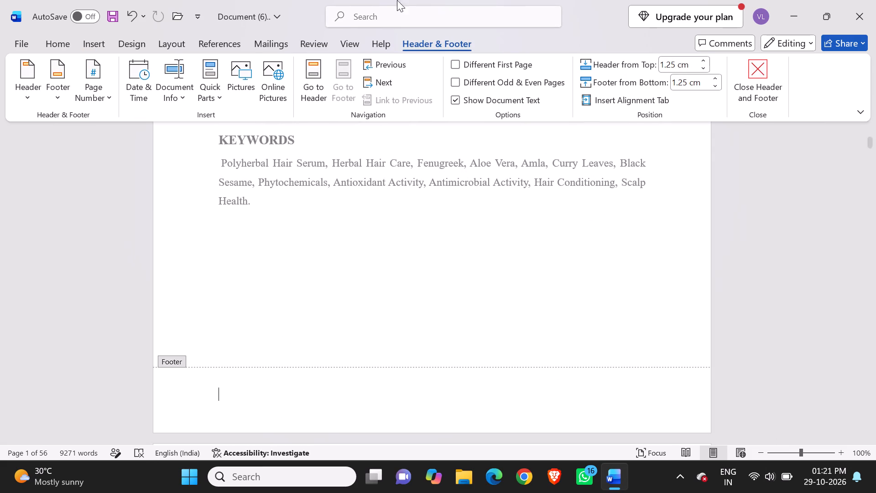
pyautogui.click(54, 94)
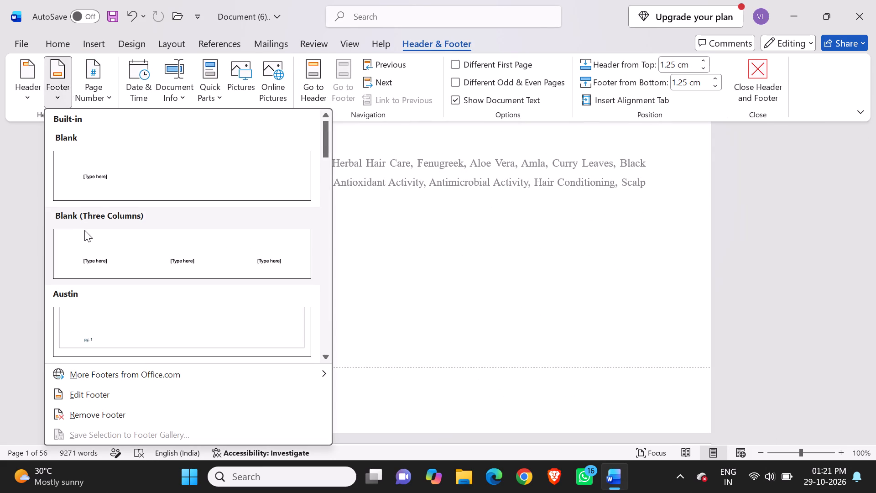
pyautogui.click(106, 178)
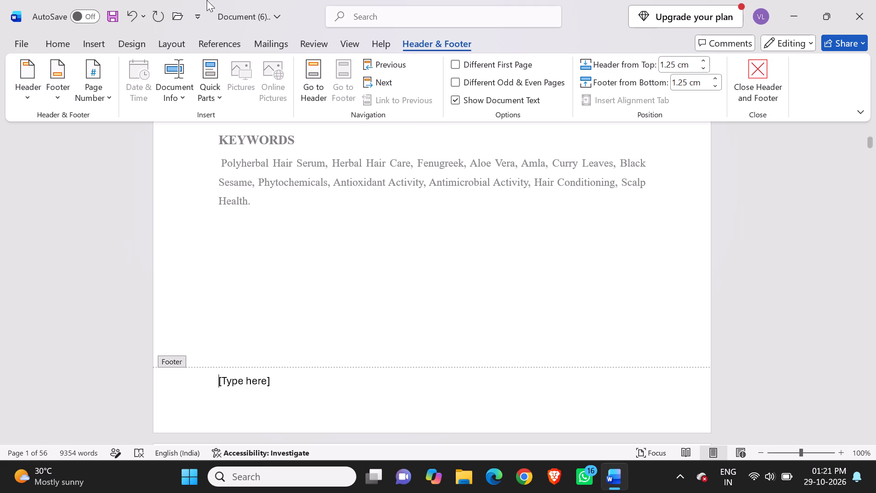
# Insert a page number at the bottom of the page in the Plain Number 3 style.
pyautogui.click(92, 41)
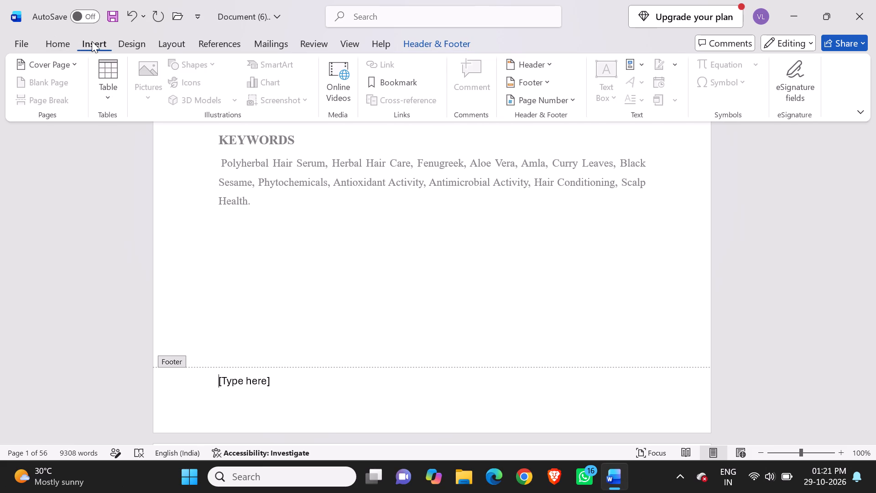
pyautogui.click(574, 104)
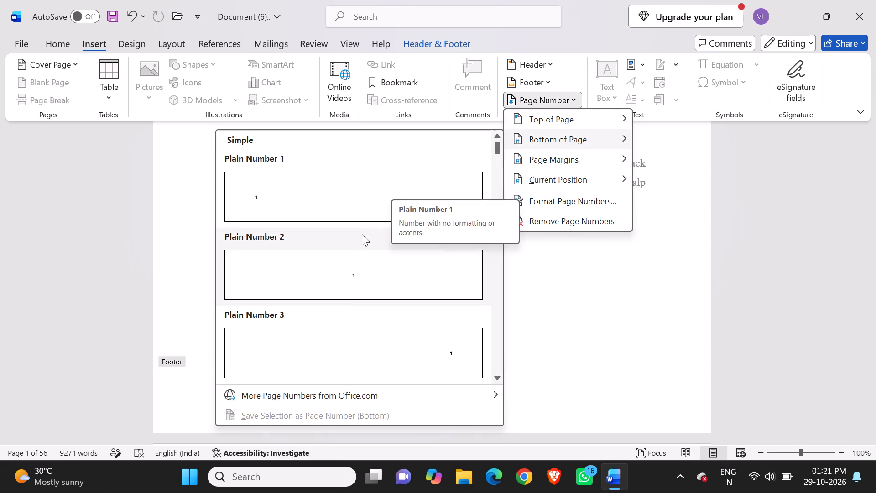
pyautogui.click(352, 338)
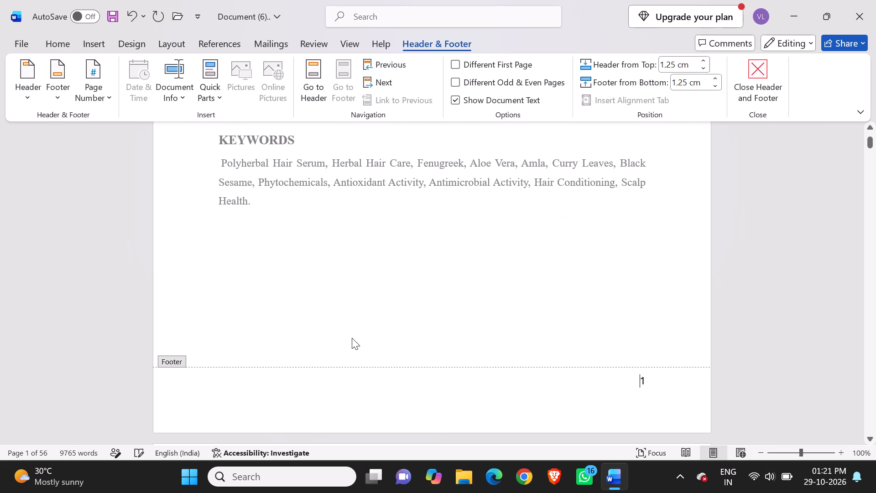
# Replace the page number in the footer with the built-in Blank footer.
pyautogui.click(183, 371)
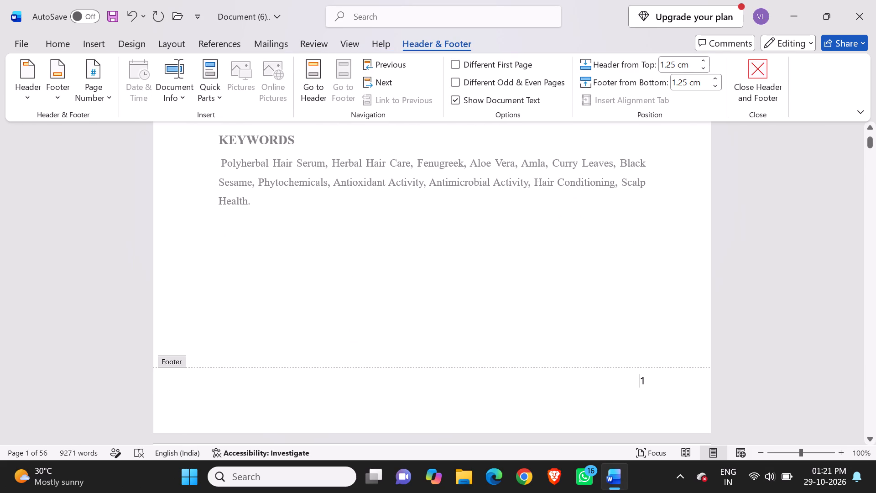
pyautogui.click(188, 387)
pyautogui.click(188, 387)
pyautogui.click(194, 386)
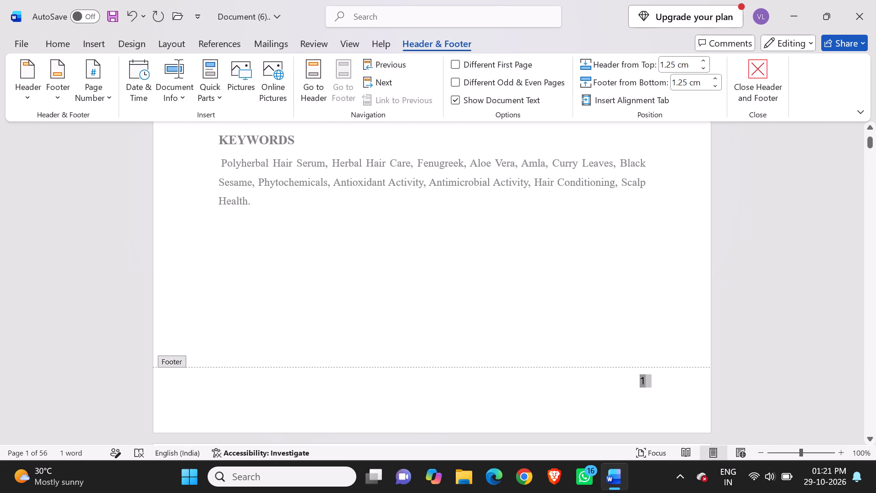
pyautogui.click(57, 98)
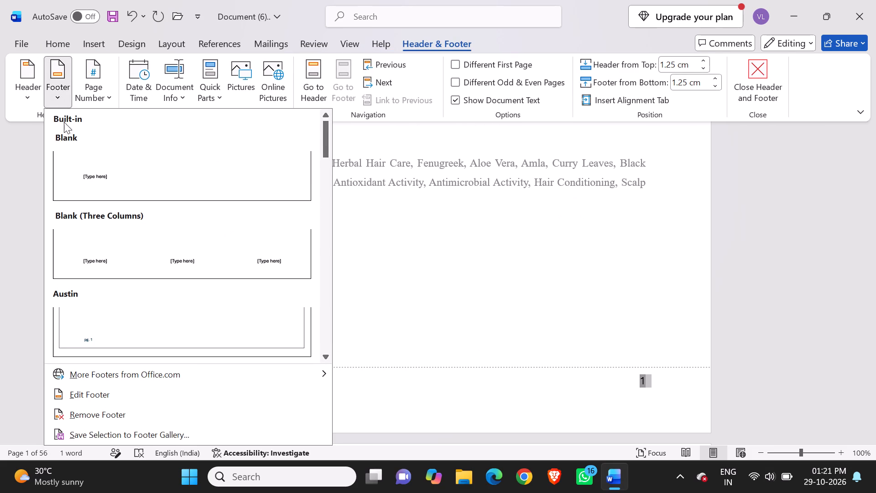
pyautogui.click(93, 179)
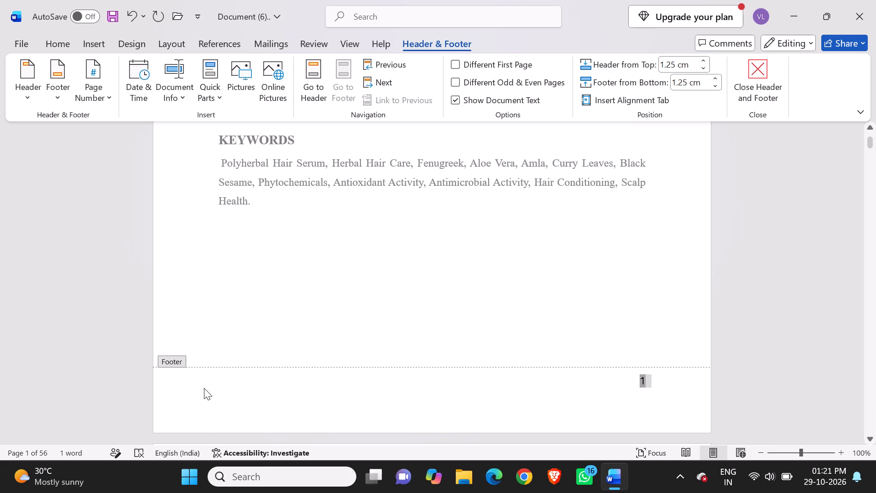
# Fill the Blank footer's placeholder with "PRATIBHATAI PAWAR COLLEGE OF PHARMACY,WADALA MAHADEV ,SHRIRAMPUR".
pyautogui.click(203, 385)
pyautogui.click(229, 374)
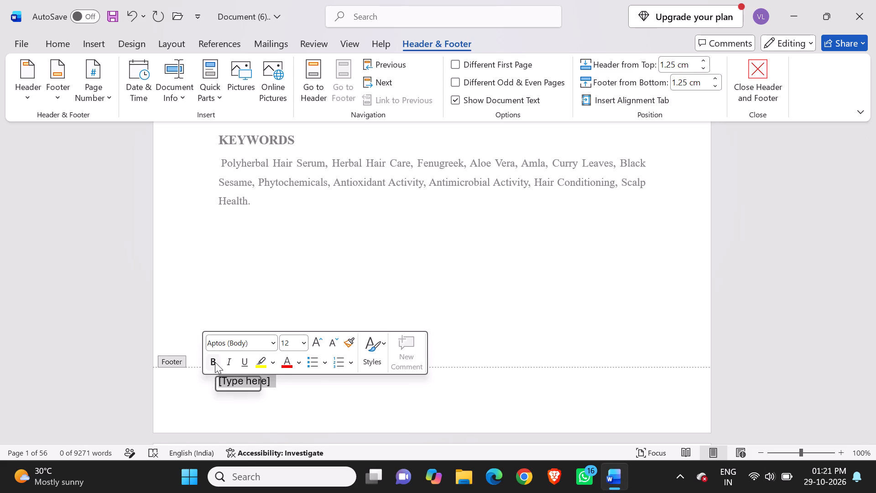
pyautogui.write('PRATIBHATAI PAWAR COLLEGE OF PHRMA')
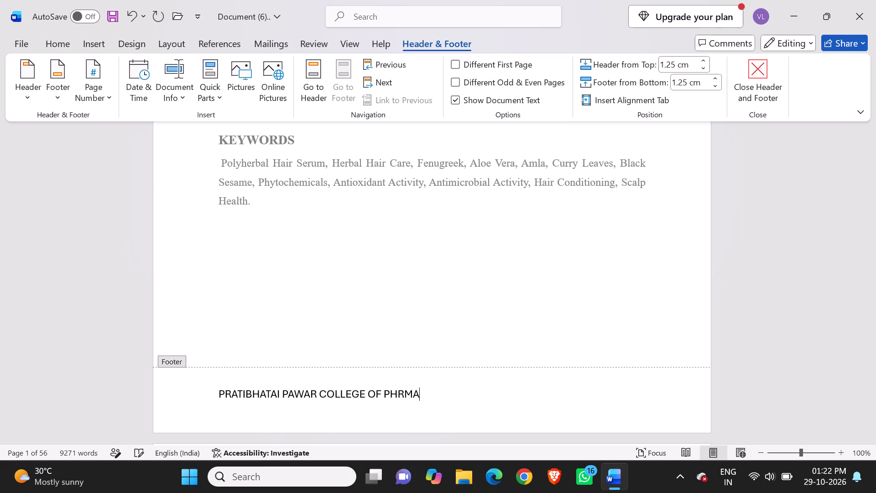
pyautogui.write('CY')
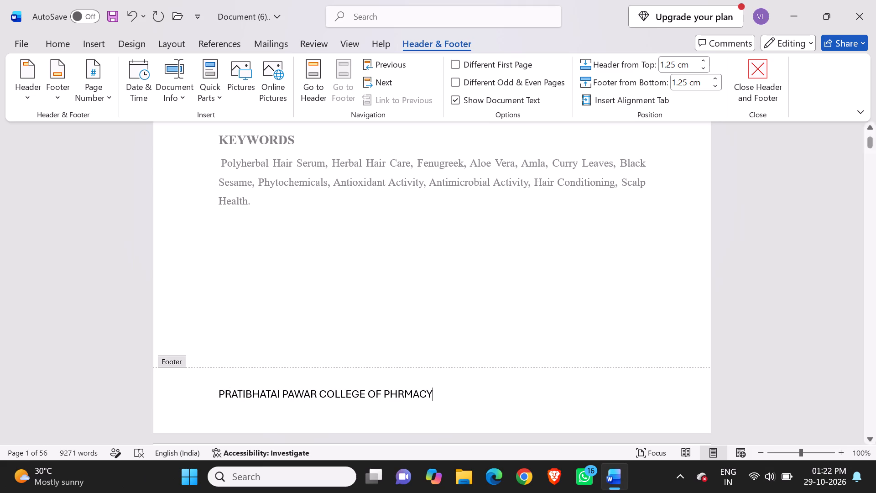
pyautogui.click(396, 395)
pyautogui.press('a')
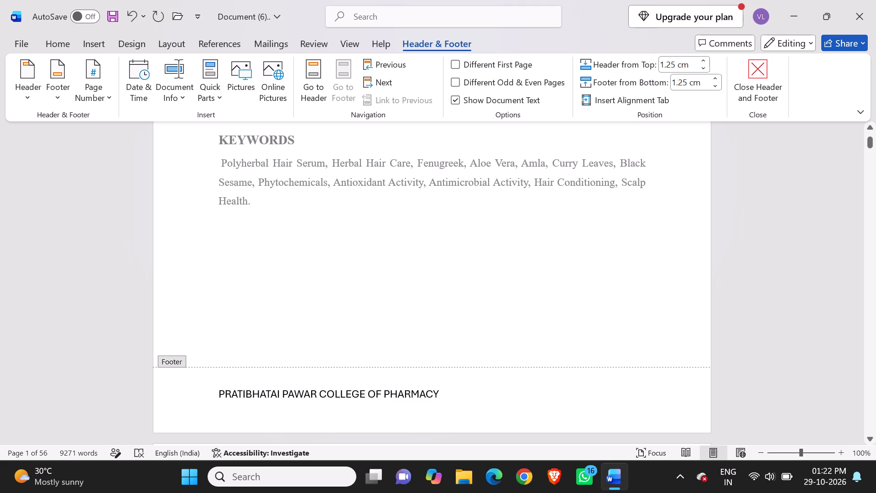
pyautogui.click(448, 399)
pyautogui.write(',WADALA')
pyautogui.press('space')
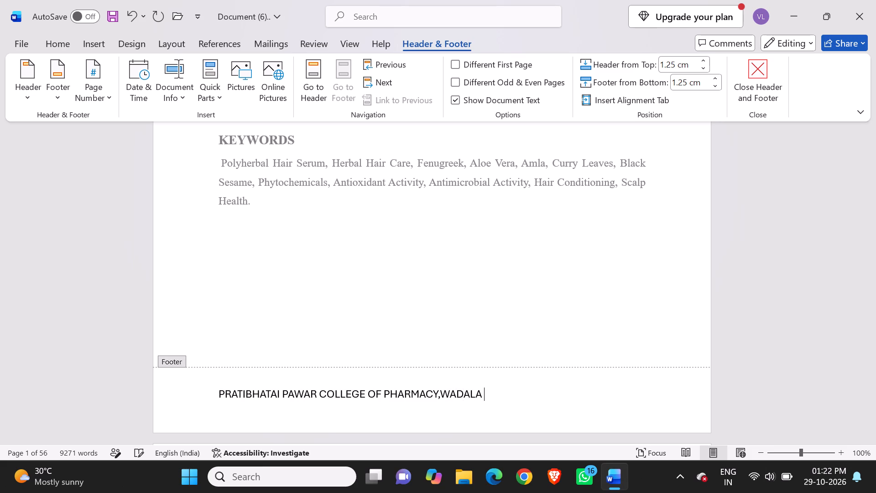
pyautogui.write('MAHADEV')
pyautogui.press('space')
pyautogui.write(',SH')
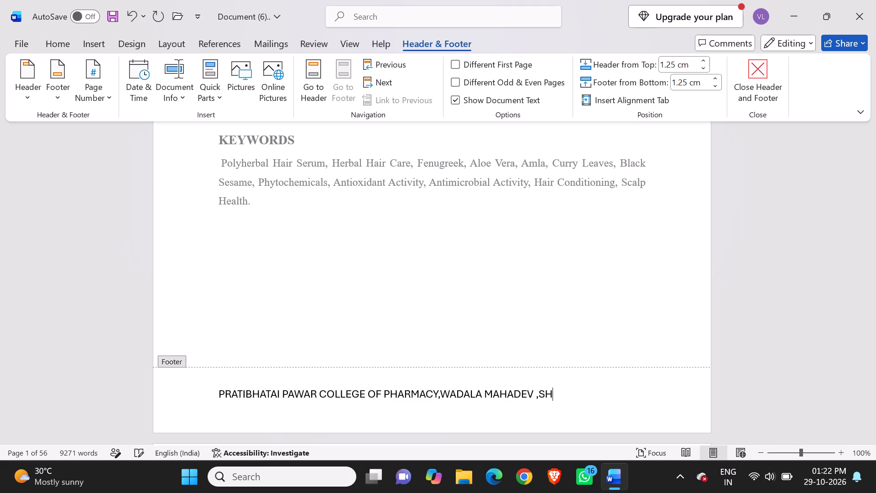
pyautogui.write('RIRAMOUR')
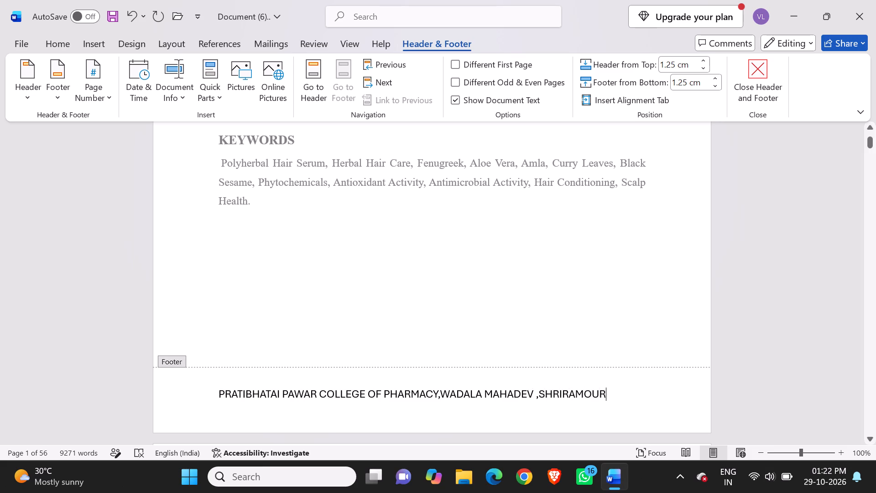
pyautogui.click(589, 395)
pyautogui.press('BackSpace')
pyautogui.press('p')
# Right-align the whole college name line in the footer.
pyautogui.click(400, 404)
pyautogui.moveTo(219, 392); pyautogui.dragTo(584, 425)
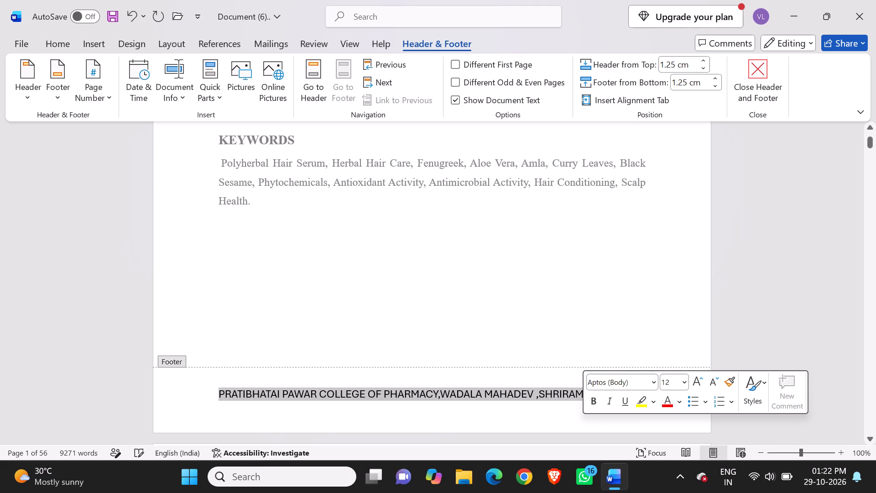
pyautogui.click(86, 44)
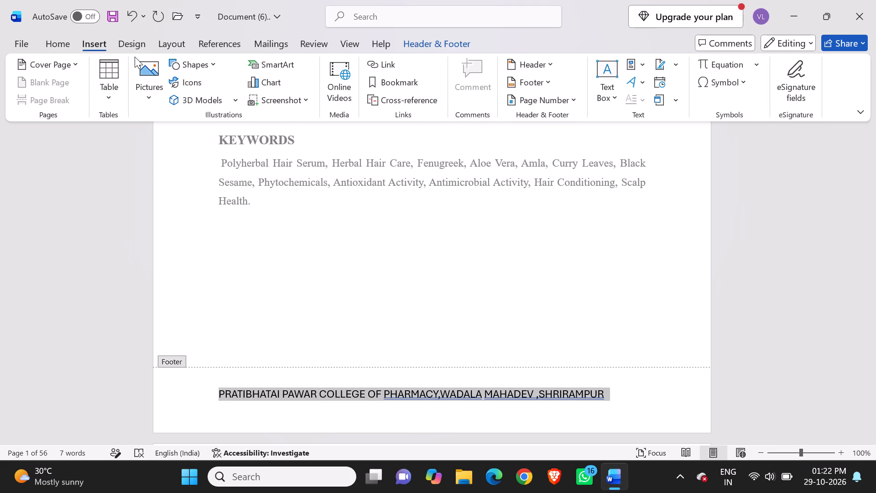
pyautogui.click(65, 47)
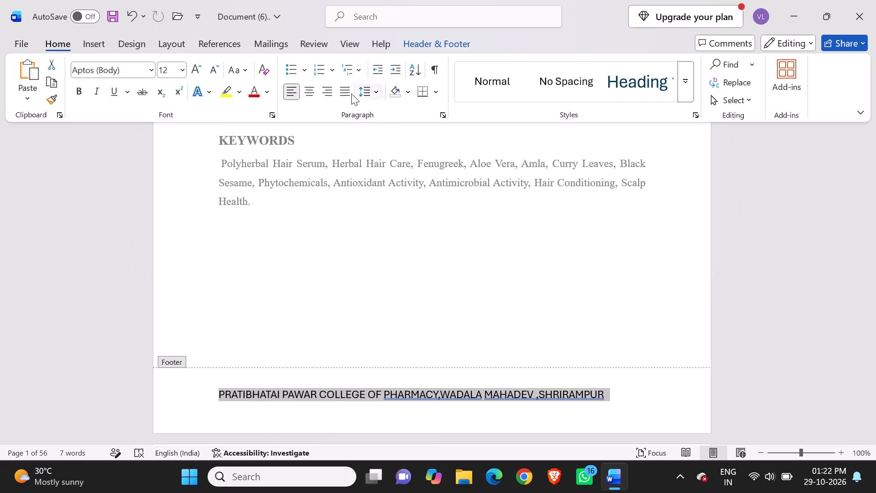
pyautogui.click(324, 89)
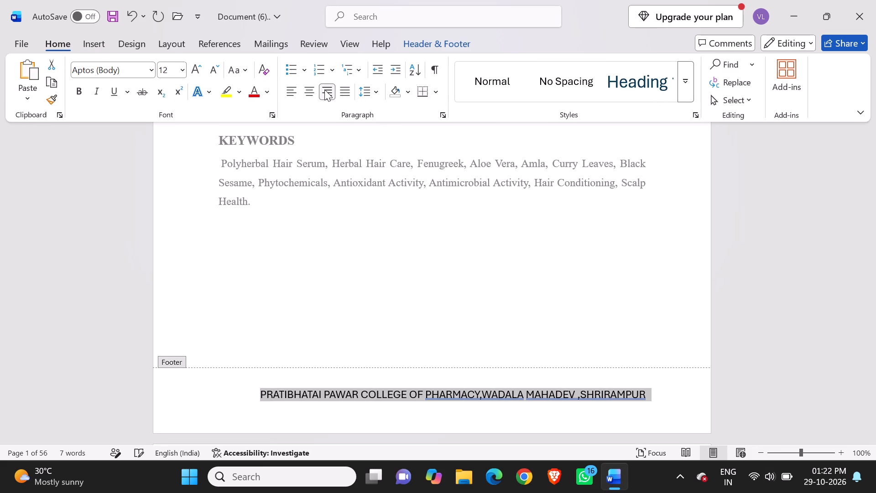
# Apply a thick top border to the college name line in the footer, with no bottom border.
pyautogui.click(431, 92)
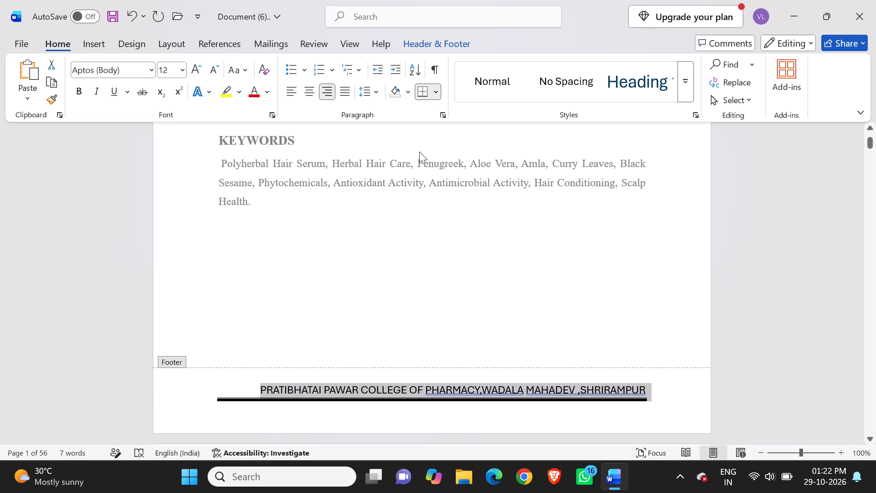
pyautogui.click(437, 92)
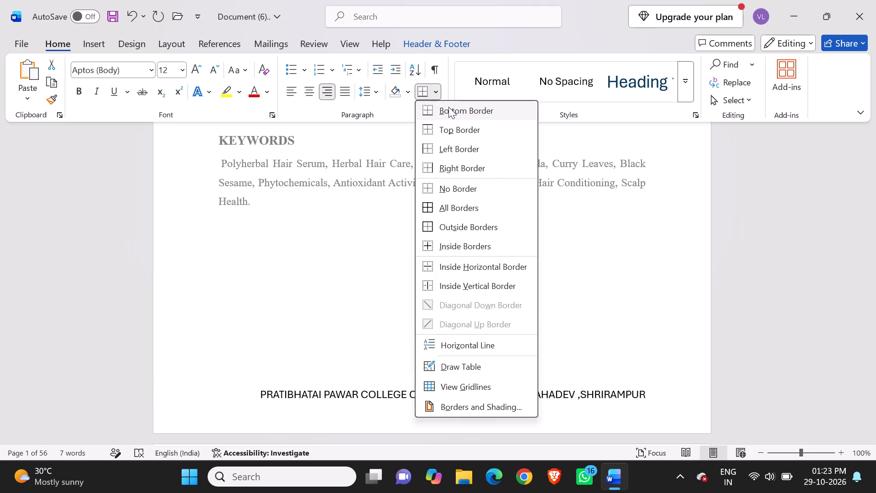
pyautogui.click(448, 107)
pyautogui.click(438, 92)
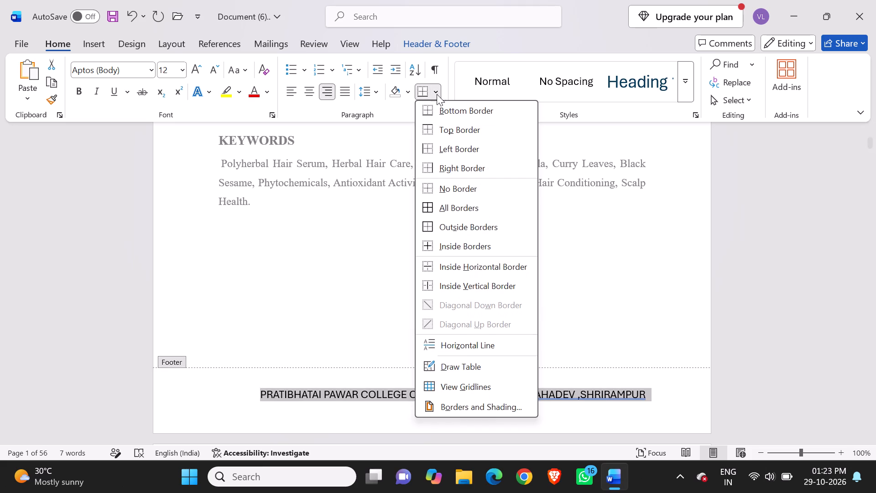
pyautogui.click(436, 133)
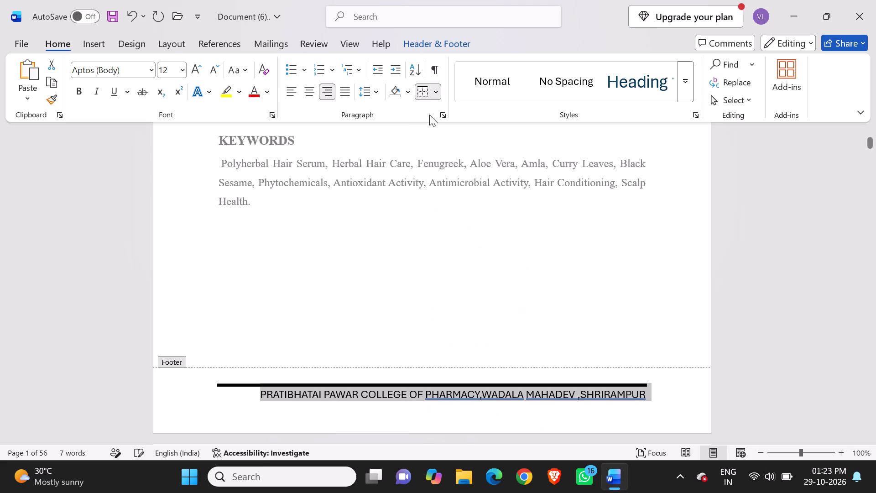
pyautogui.click(415, 264)
# Insert a page number at the bottom of the page in the Plain Number 3 style.
pyautogui.click(85, 44)
pyautogui.click(569, 98)
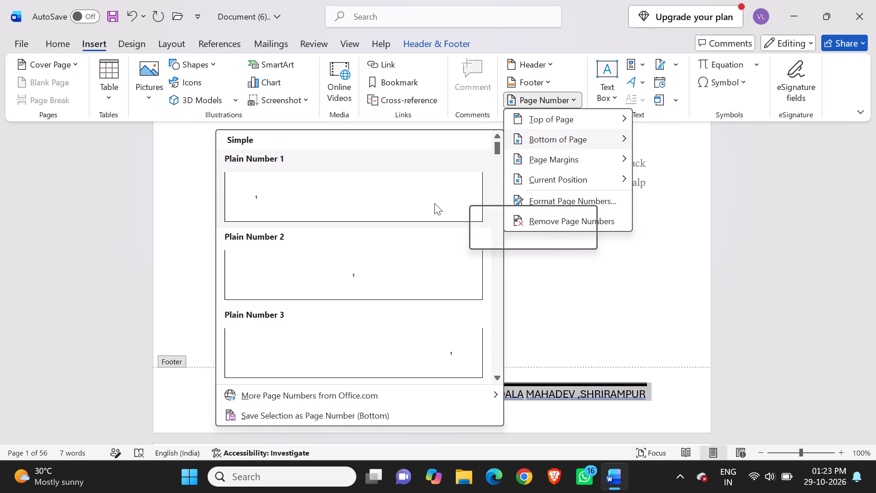
pyautogui.click(438, 339)
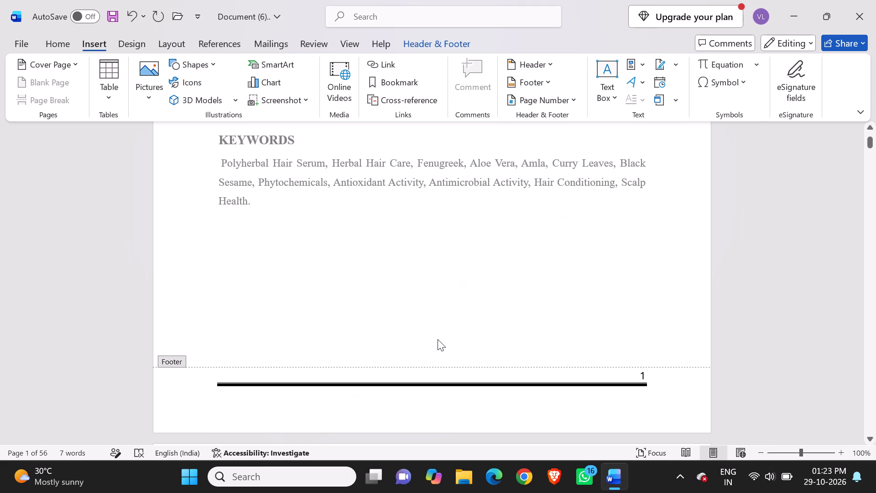
# Enter "PRATIBHATAI PAWAR COLLEGE OF PHARMACY, WADALA MAHADEV,SHRIRAMPUR" on the footer line below the thick border.
pyautogui.click(241, 398)
pyautogui.doubleClick(240, 398)
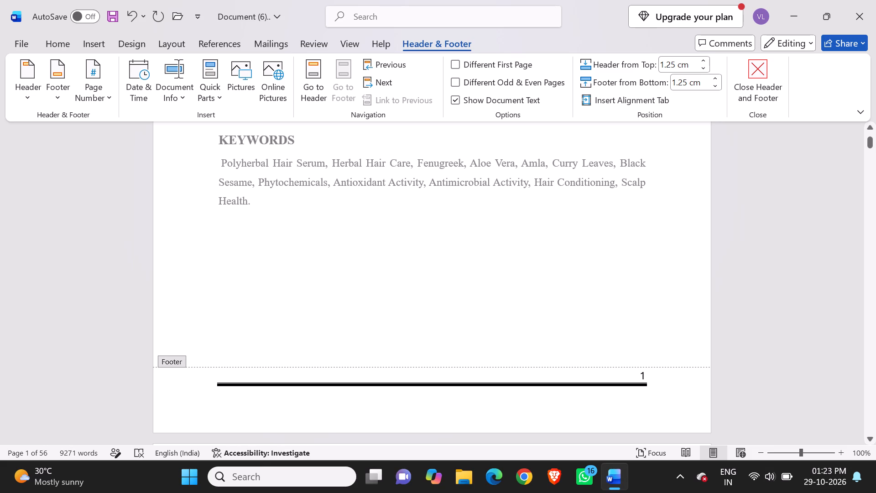
pyautogui.write('PRATIBHATAI PAWAR COLLEGE OF PHARMACY WADALA MAHADE')
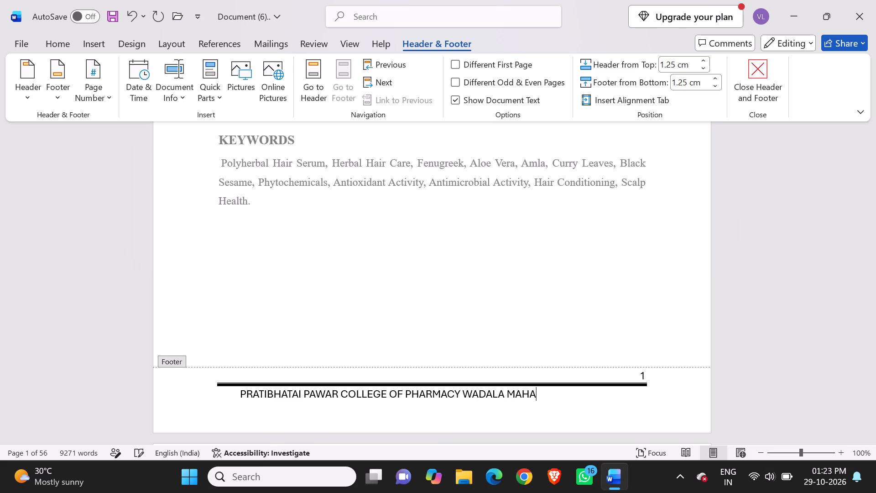
pyautogui.write('V SHI')
pyautogui.press('BackSpace')
pyautogui.write('RIRAMPUR')
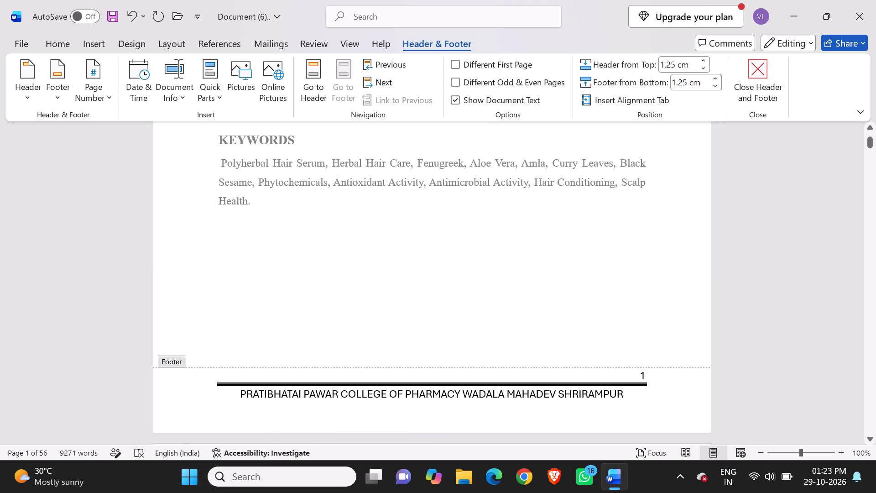
pyautogui.click(460, 395)
pyautogui.press(',')
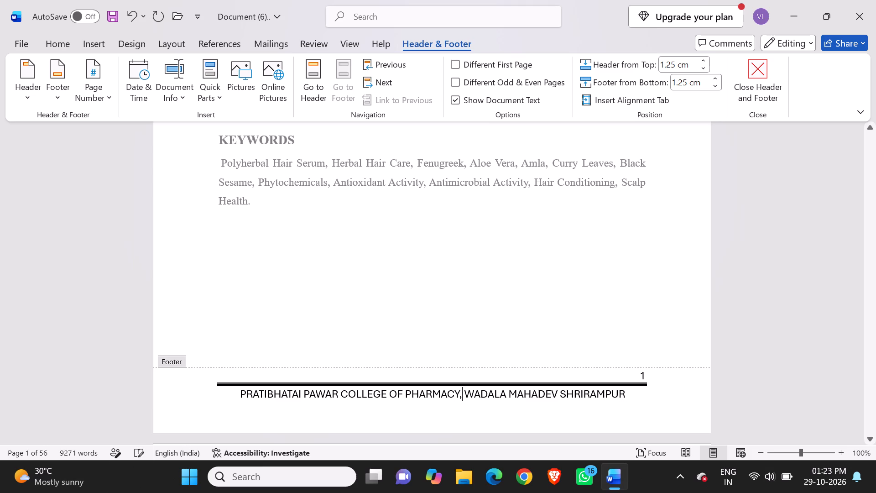
pyautogui.click(560, 396)
pyautogui.press(',')
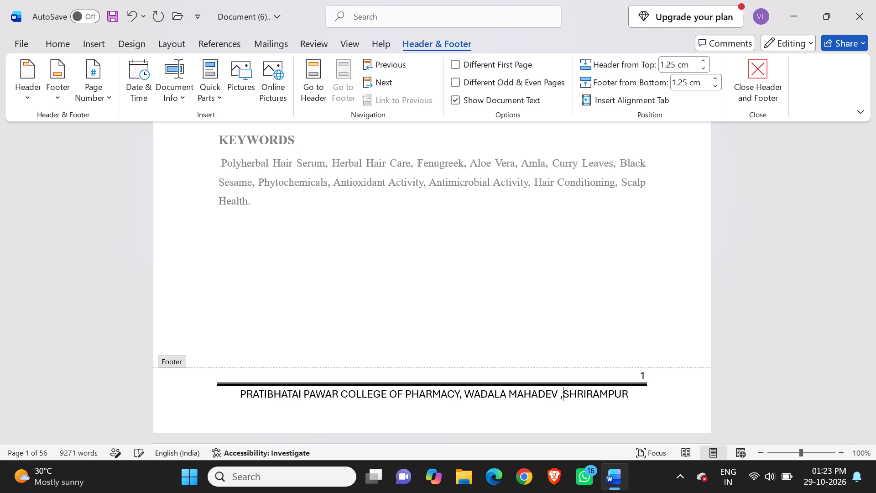
pyautogui.press('BackSpace')
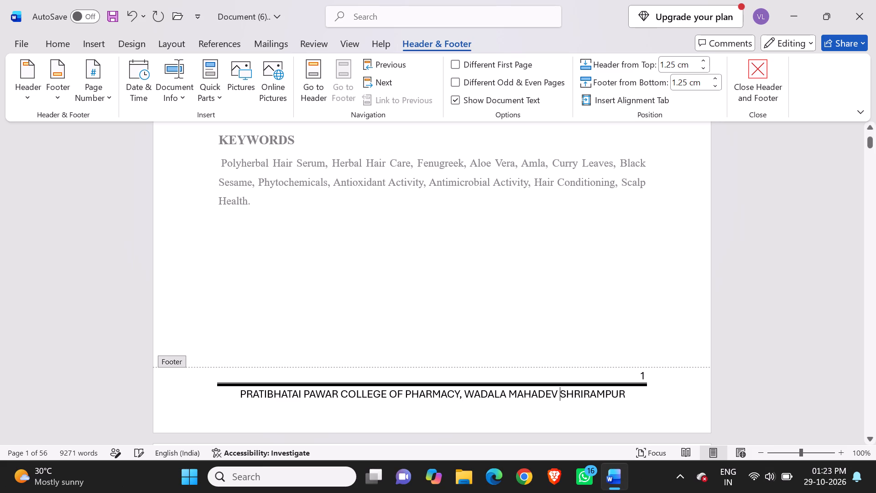
pyautogui.press('BackSpace')
pyautogui.press(',')
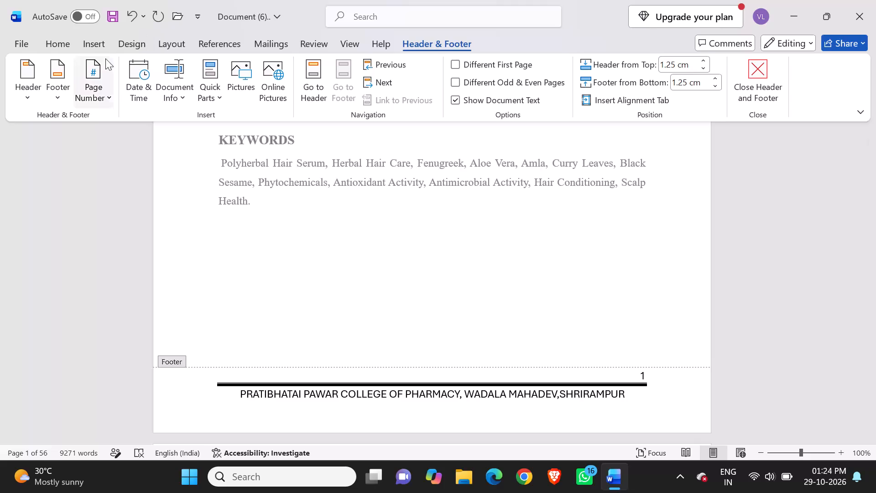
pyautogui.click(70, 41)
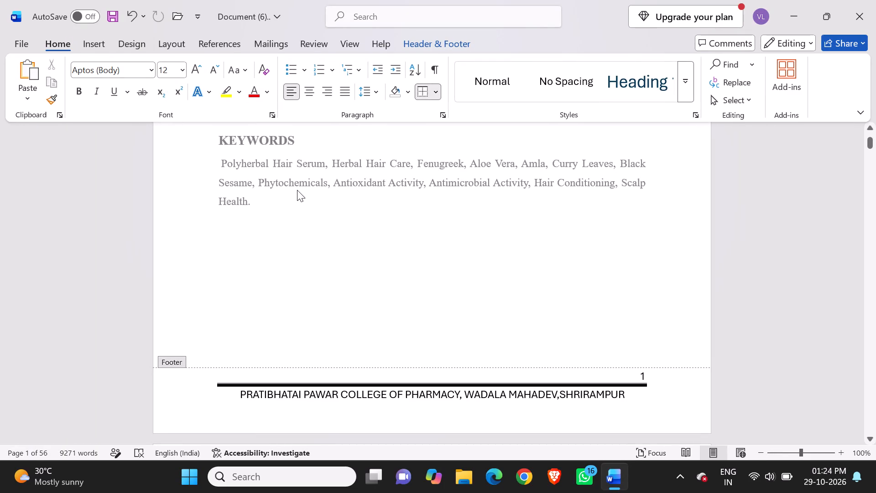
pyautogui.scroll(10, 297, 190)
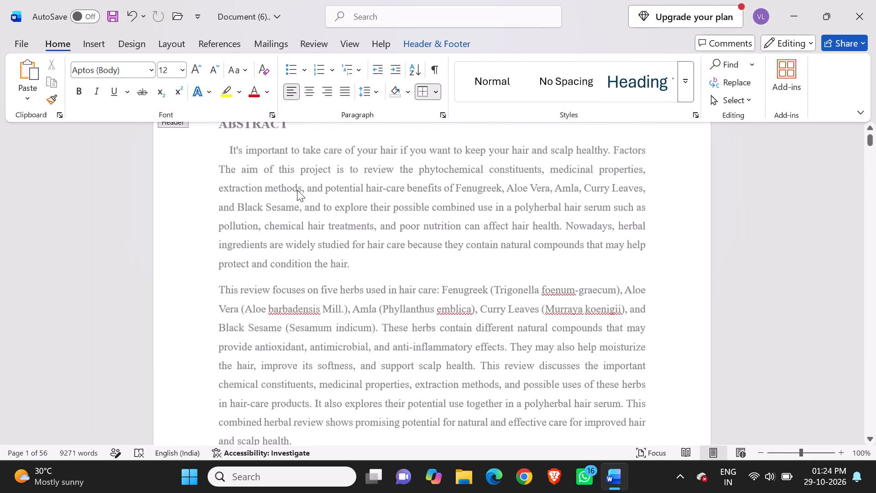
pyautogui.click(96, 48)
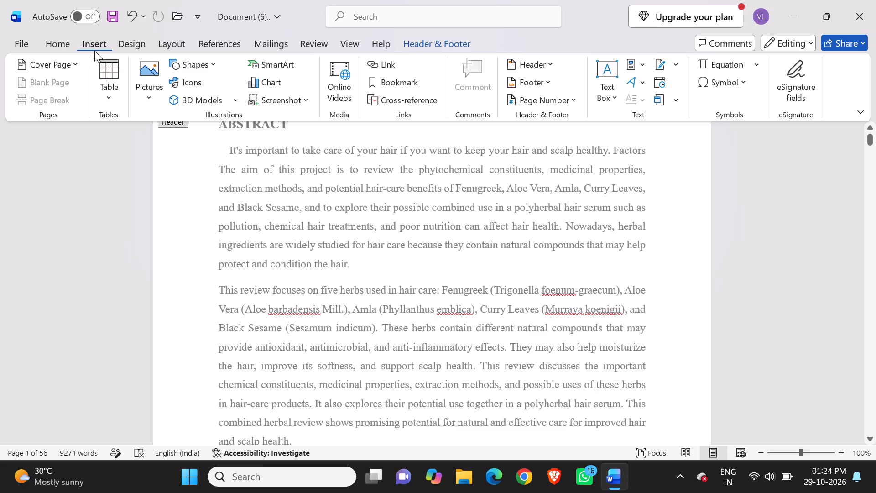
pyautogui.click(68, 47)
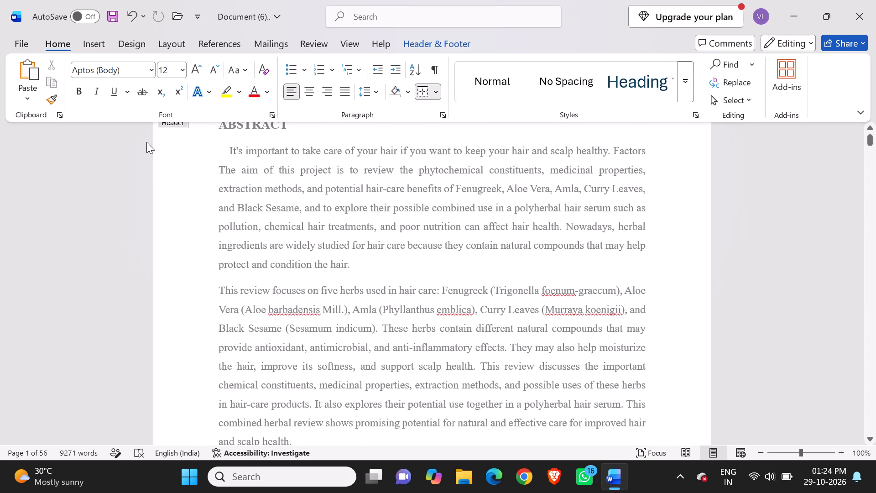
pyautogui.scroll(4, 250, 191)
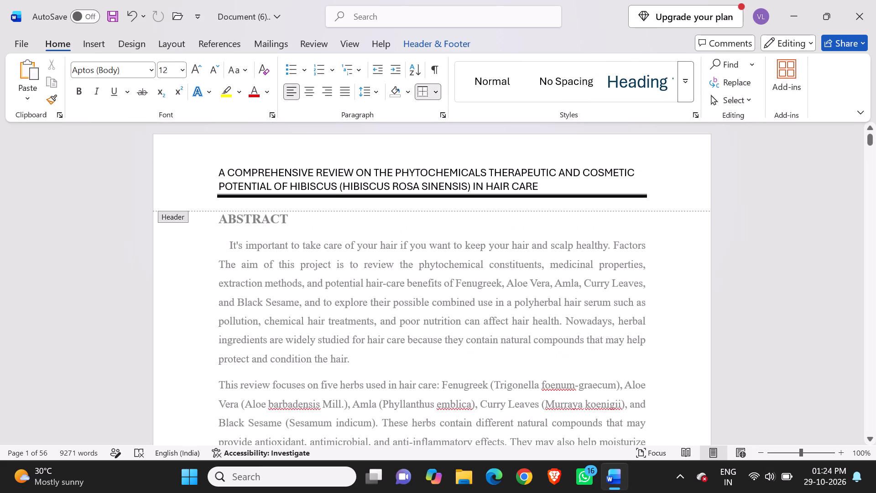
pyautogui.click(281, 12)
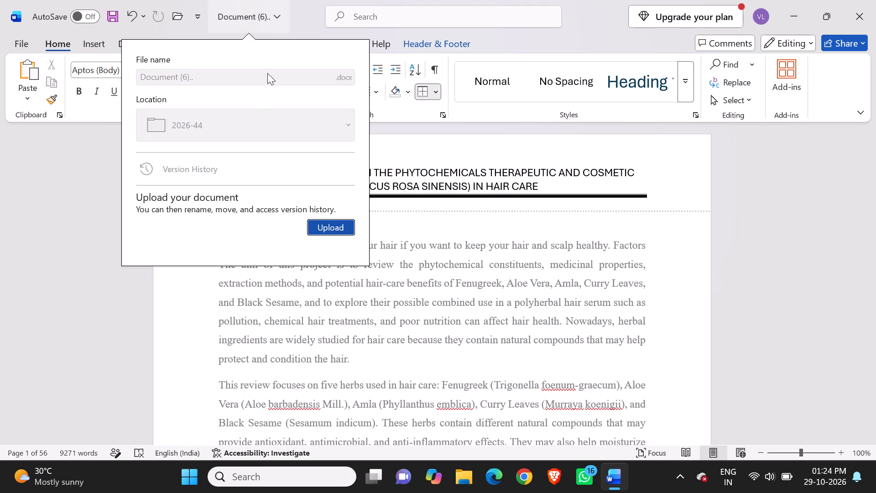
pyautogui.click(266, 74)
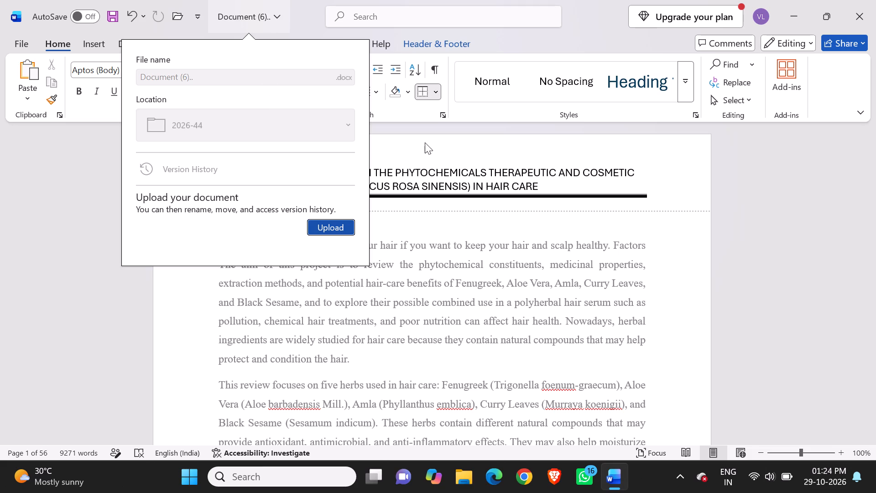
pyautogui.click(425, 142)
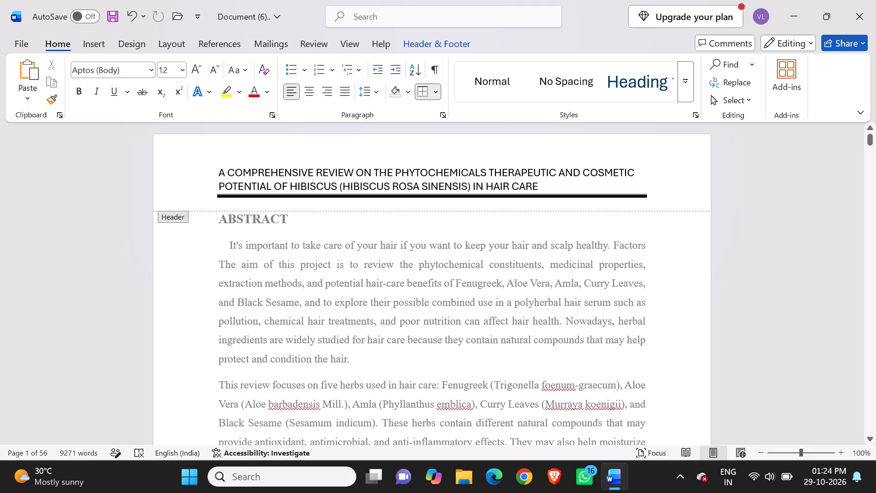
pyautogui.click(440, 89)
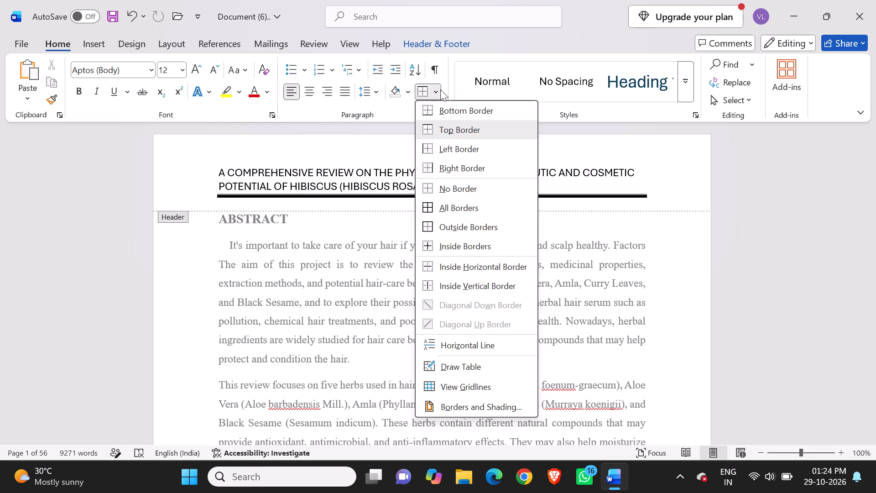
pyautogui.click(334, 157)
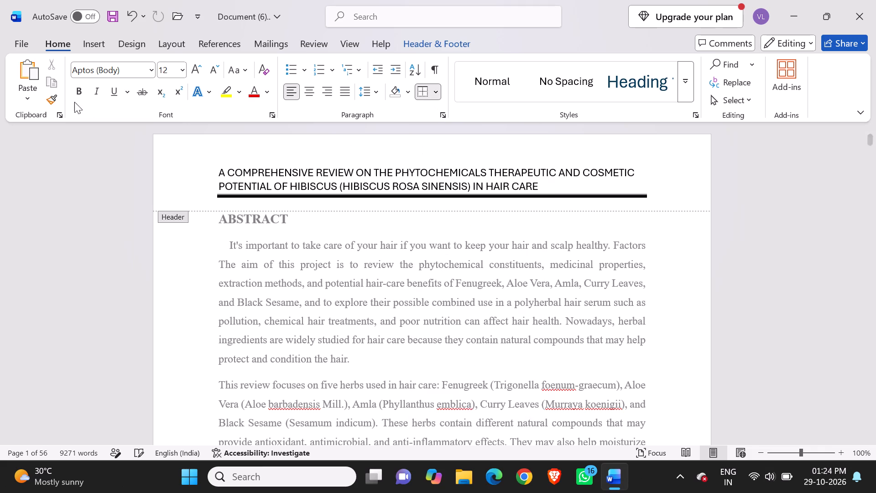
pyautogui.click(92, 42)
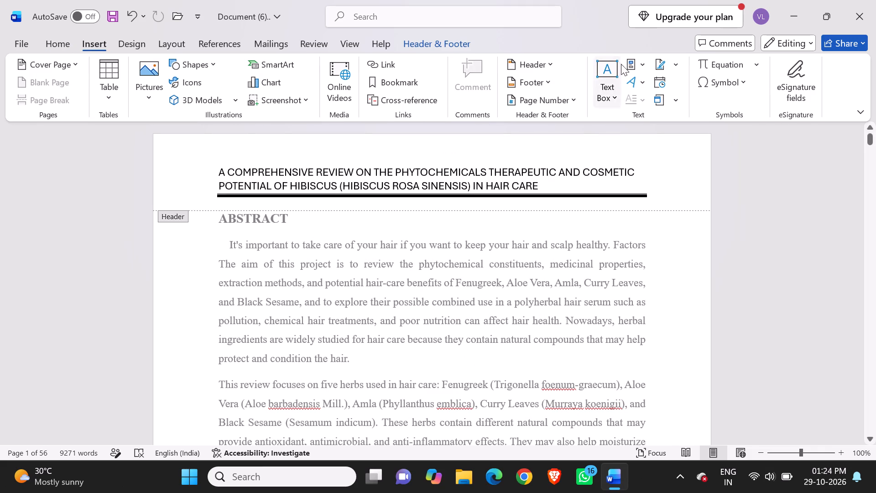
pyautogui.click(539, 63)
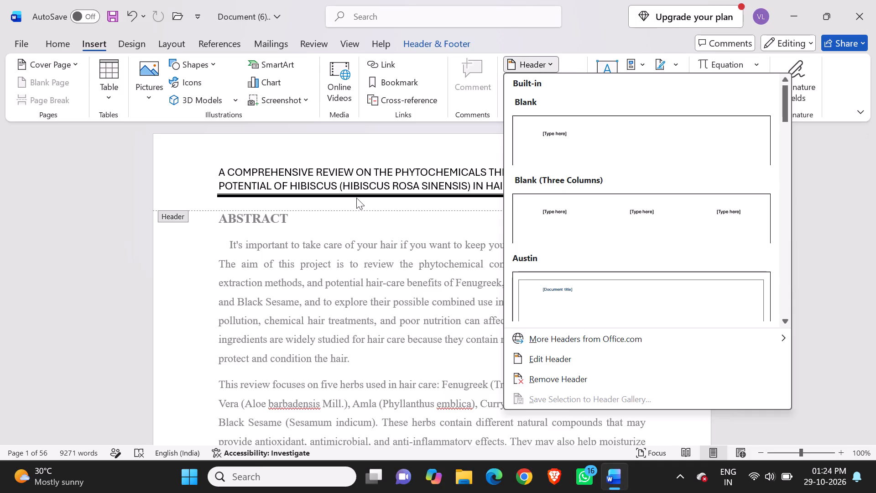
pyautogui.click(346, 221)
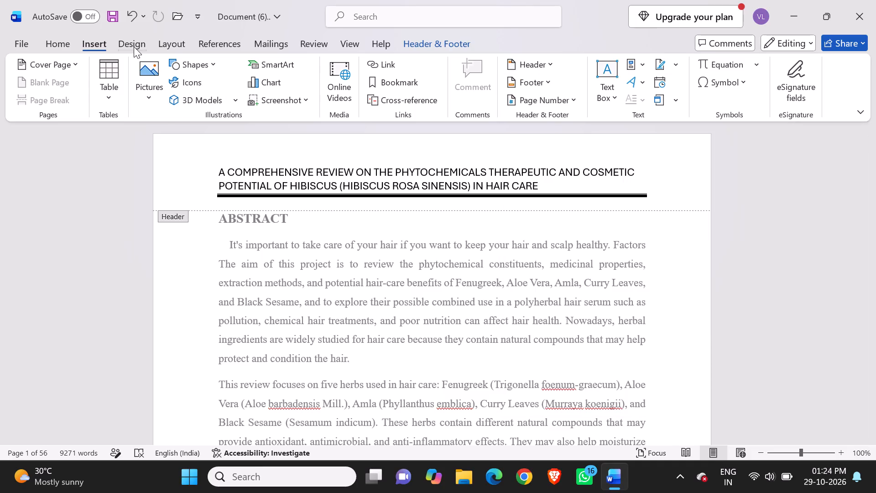
# Turn on AutoSave for the document by uploading it to OneDrive - Personal.
pyautogui.click(86, 15)
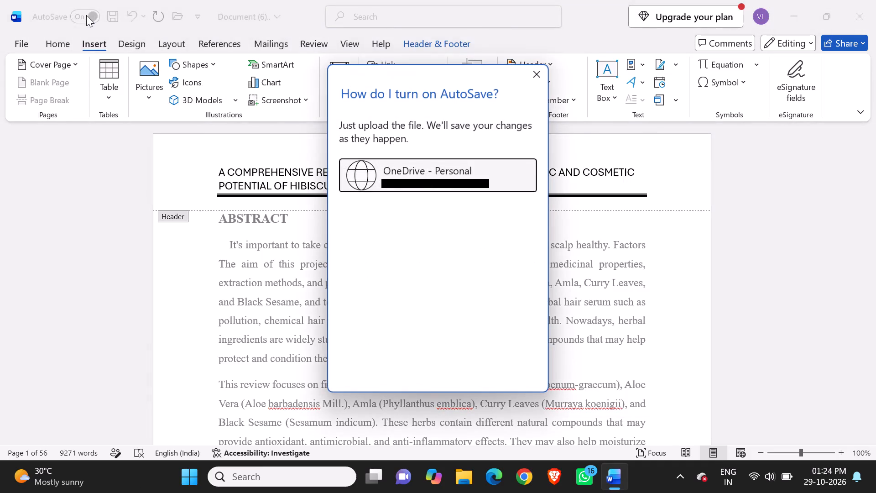
pyautogui.click(383, 177)
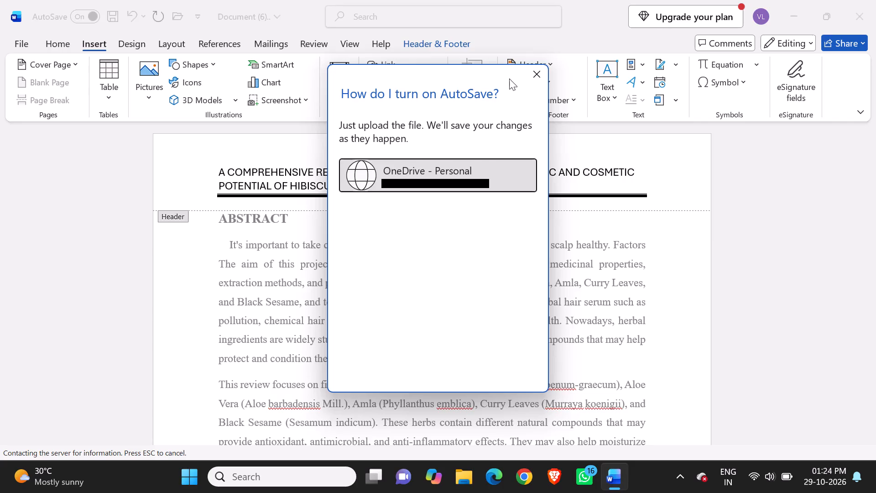
pyautogui.click(543, 71)
pyautogui.click(507, 172)
pyautogui.click(533, 74)
pyautogui.doubleClick(533, 74)
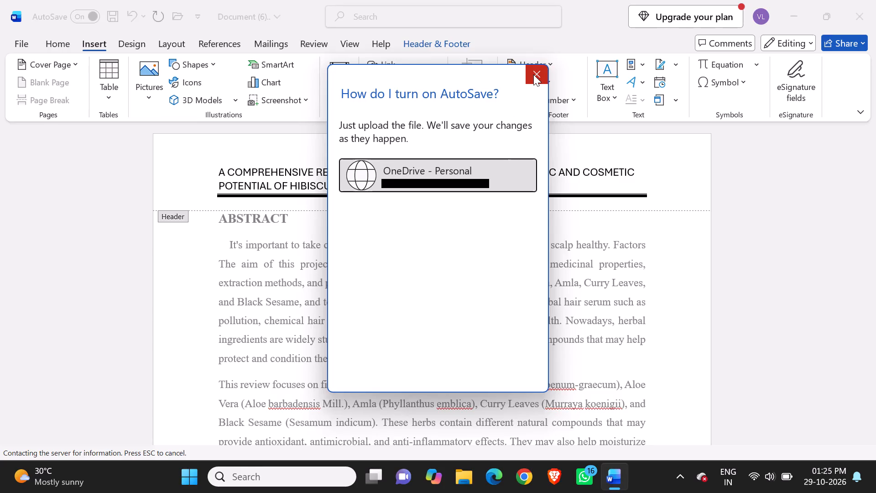
pyautogui.rightClick(533, 74)
pyautogui.click(533, 74)
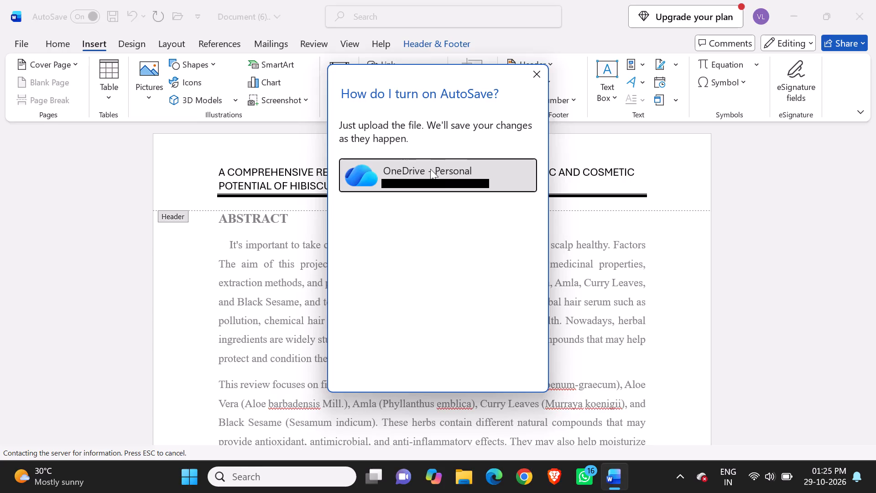
pyautogui.click(543, 74)
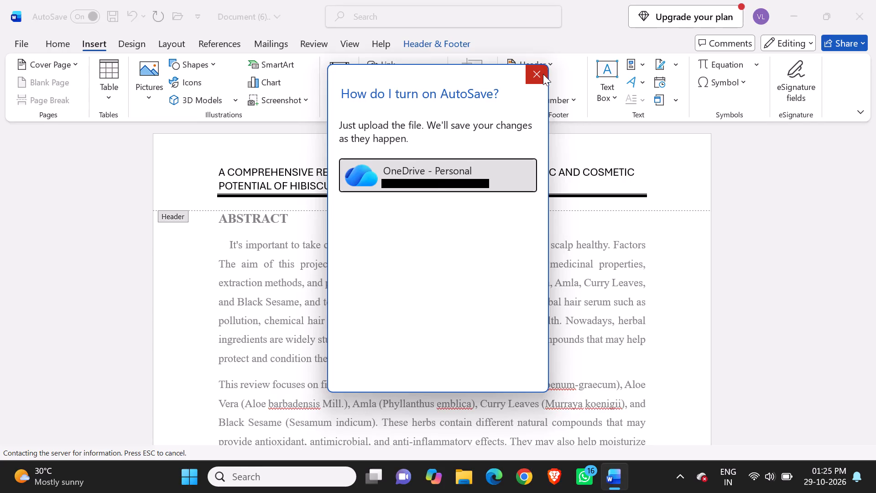
pyautogui.click(508, 180)
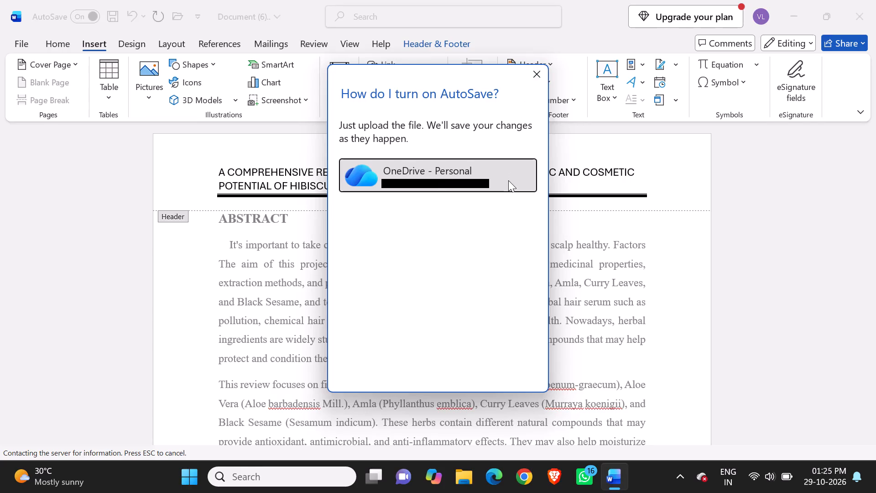
pyautogui.doubleClick(508, 180)
pyautogui.click(88, 20)
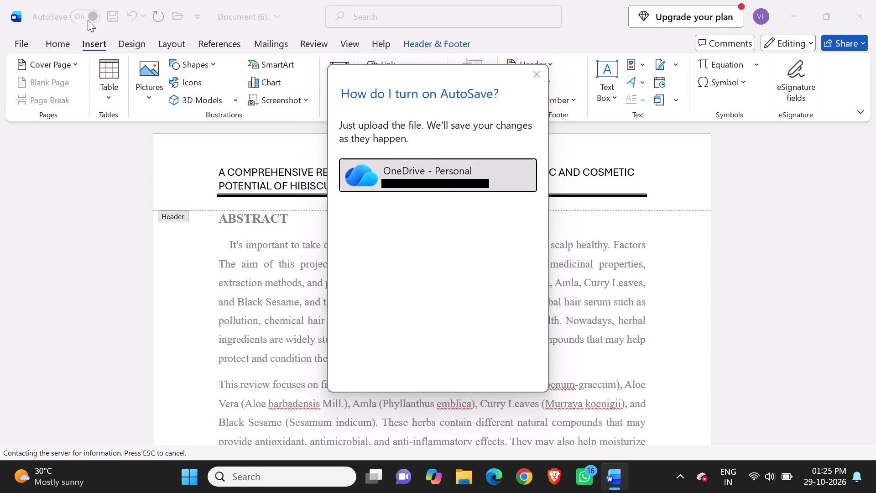
pyautogui.click(535, 73)
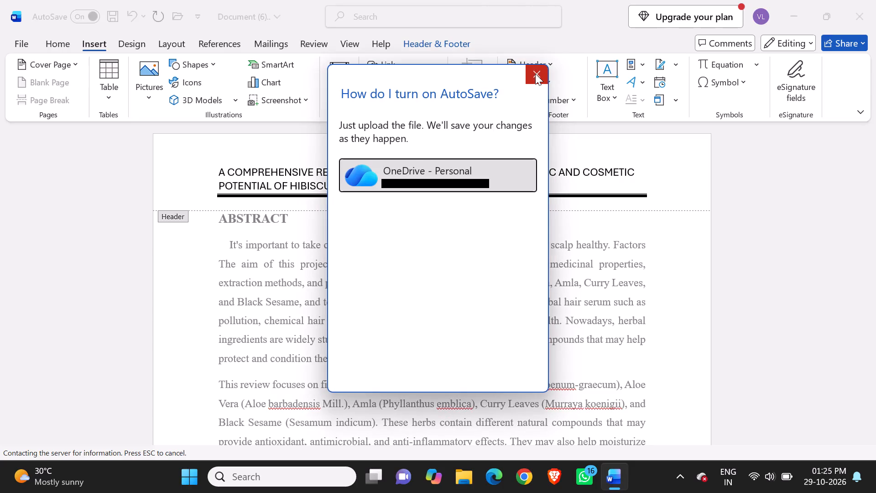
pyautogui.doubleClick(535, 73)
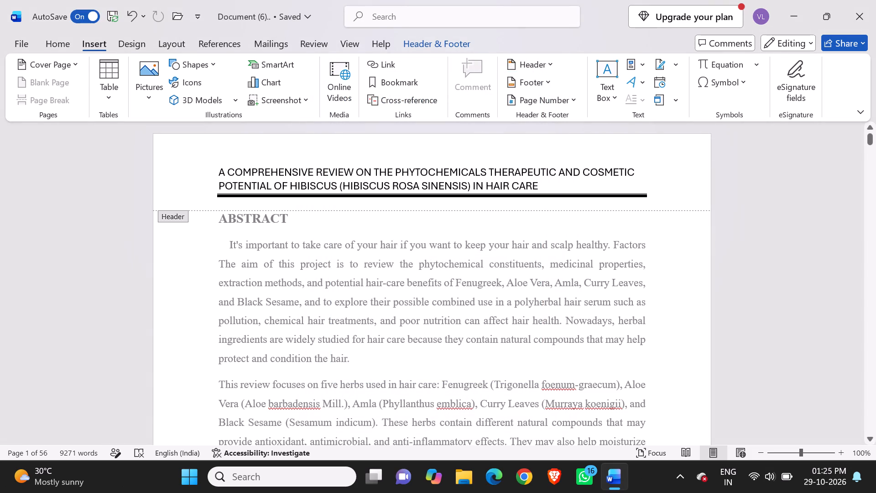
# Save a copy of the document in the OneDrive Documents folder as a Word document named "DOCUMENT 6 N".
pyautogui.click(28, 44)
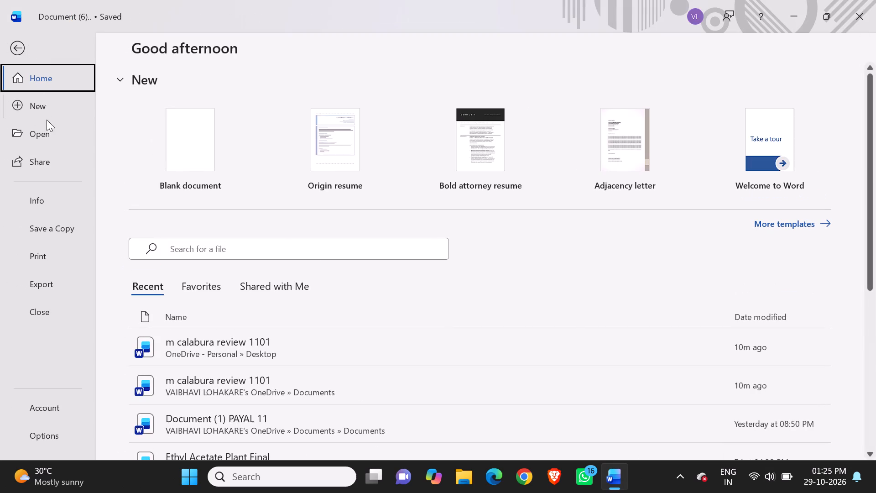
pyautogui.click(54, 232)
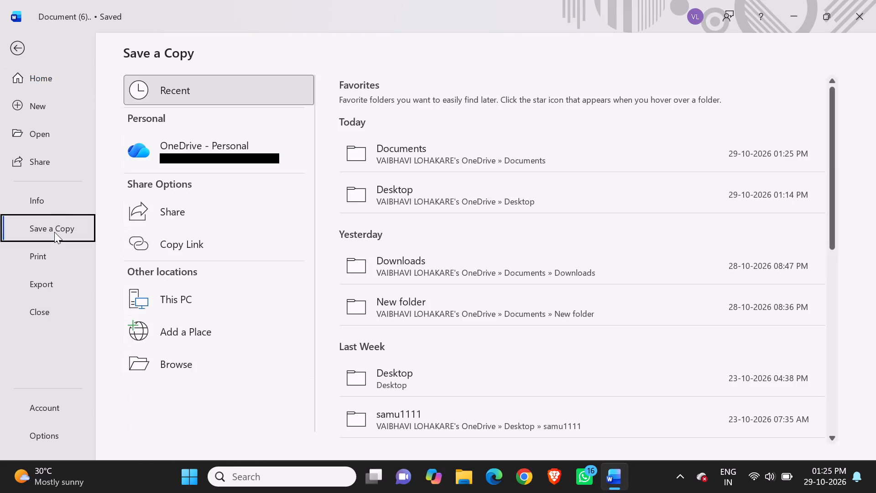
pyautogui.click(470, 161)
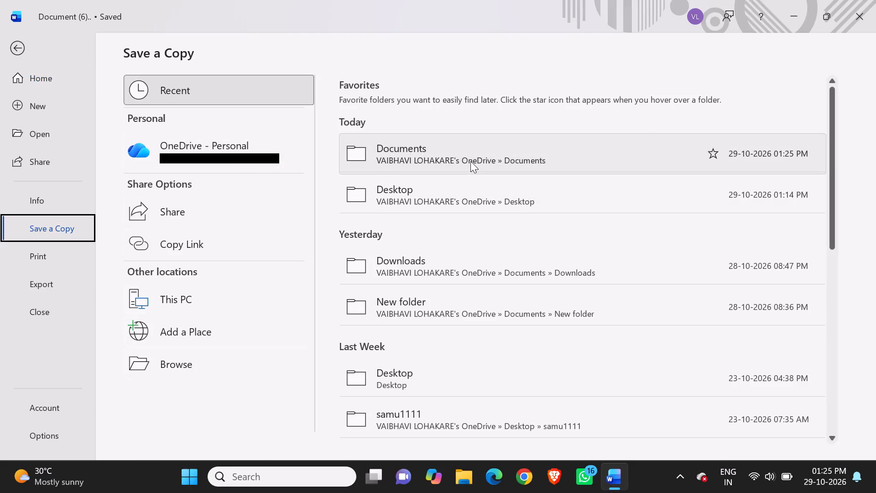
pyautogui.click(470, 161)
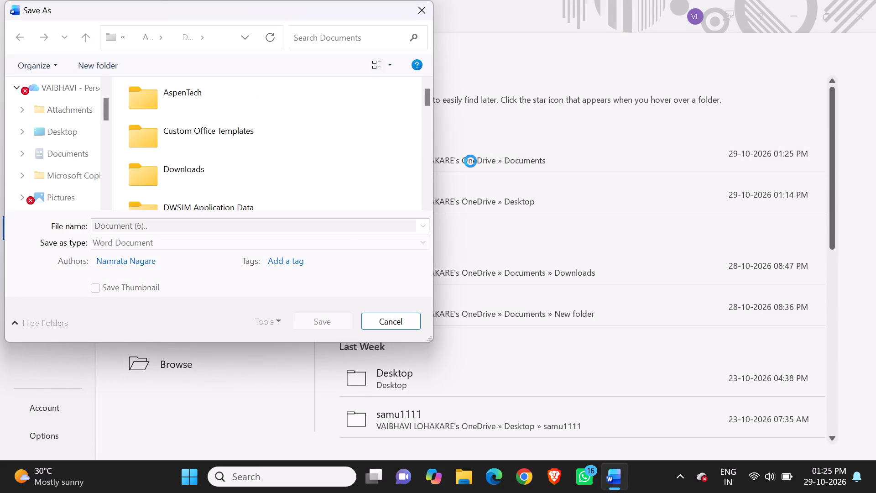
pyautogui.click(280, 228)
pyautogui.click(71, 148)
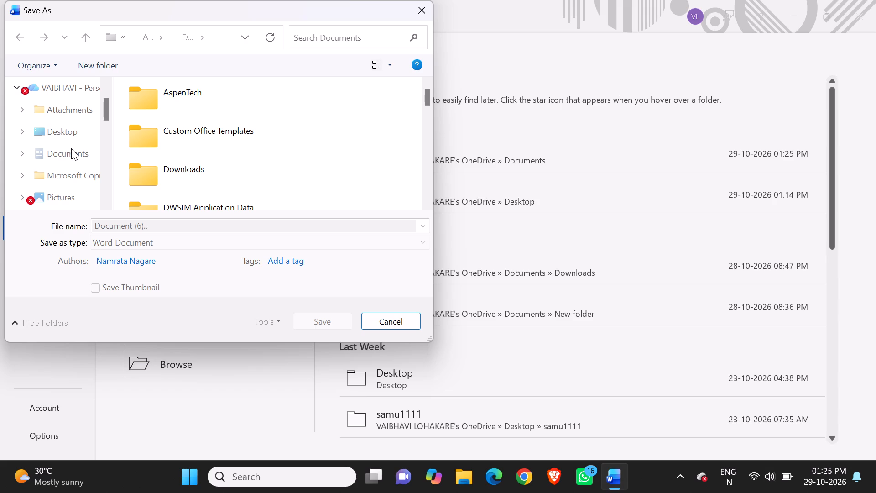
pyautogui.click(71, 148)
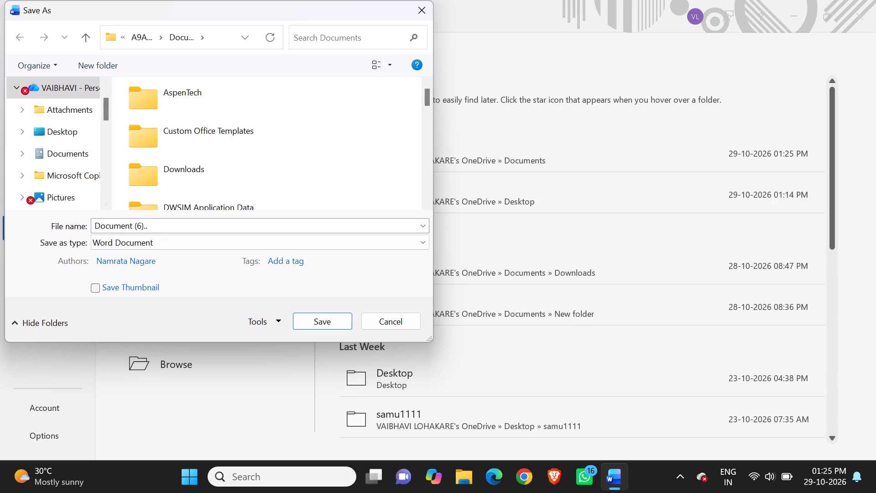
pyautogui.click(155, 226)
pyautogui.press('space')
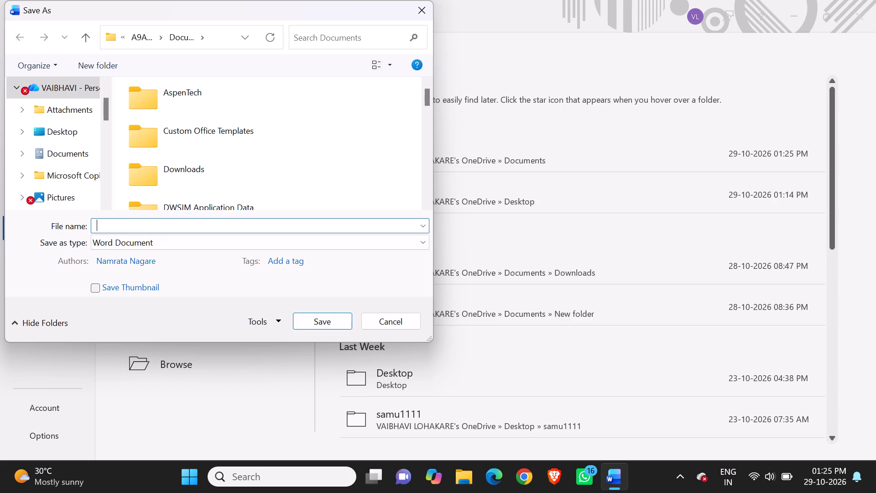
pyautogui.write('DO')
pyautogui.press('BackSpace')
pyautogui.press('BackSpace')
pyautogui.write('DOCUMENT')
pyautogui.press('space')
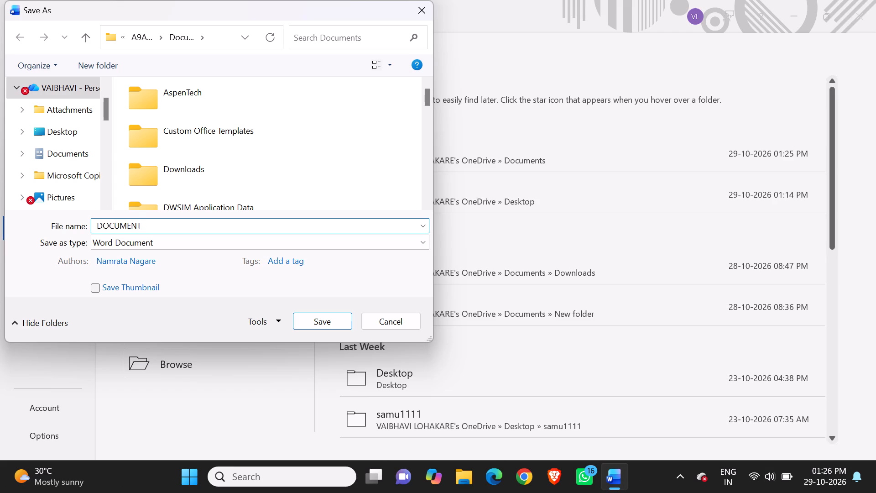
pyautogui.press('6')
pyautogui.press('space')
pyautogui.press('n')
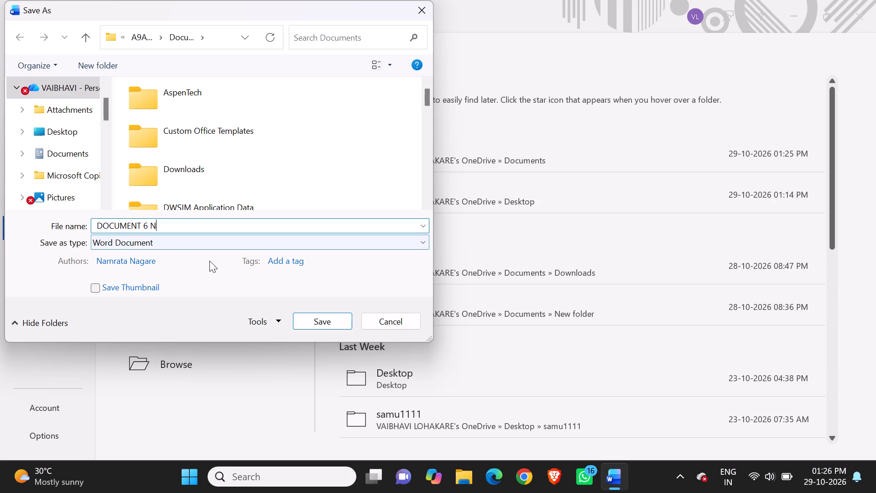
pyautogui.click(303, 321)
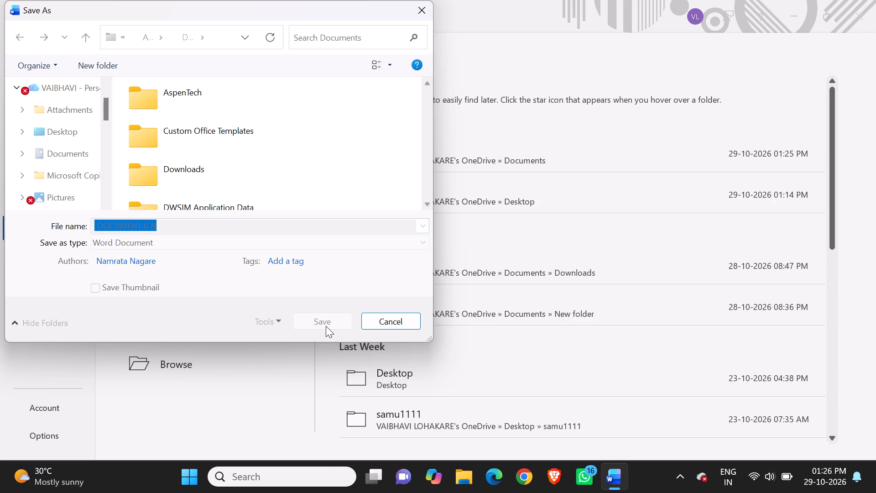
pyautogui.click(336, 325)
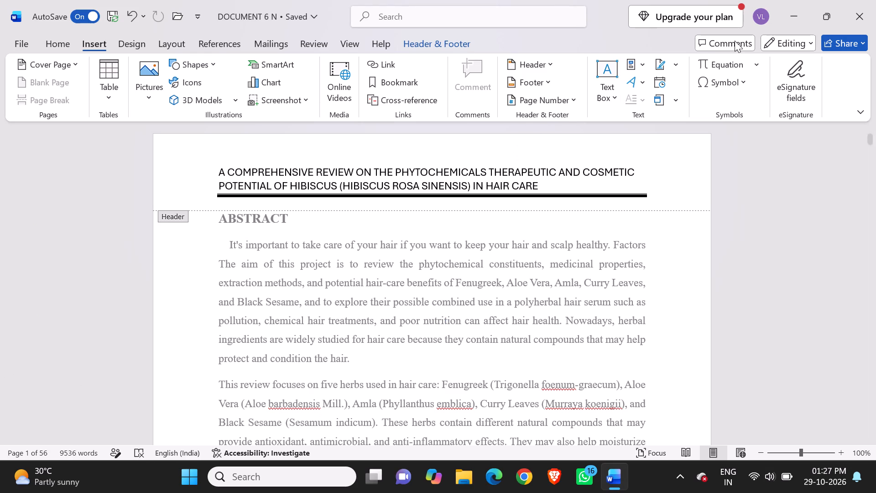
# Minimise the window and close the DOCUMENT 6 N document.
pyautogui.click(799, 21)
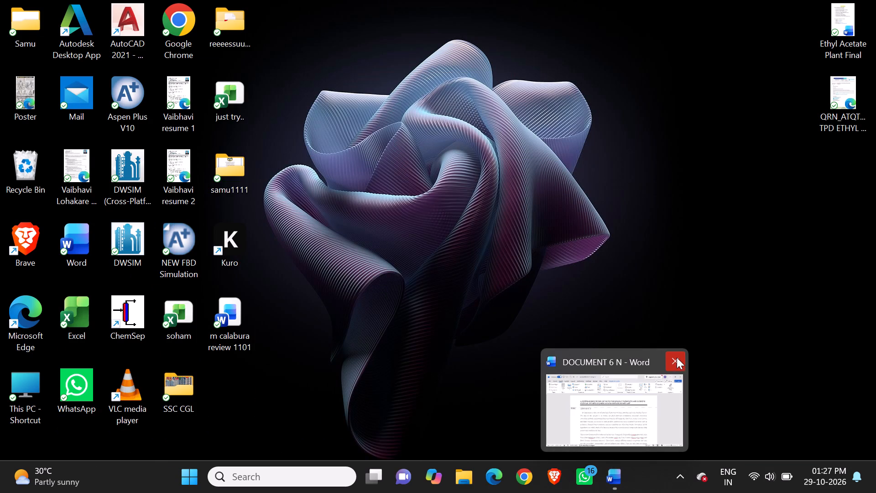
pyautogui.click(677, 357)
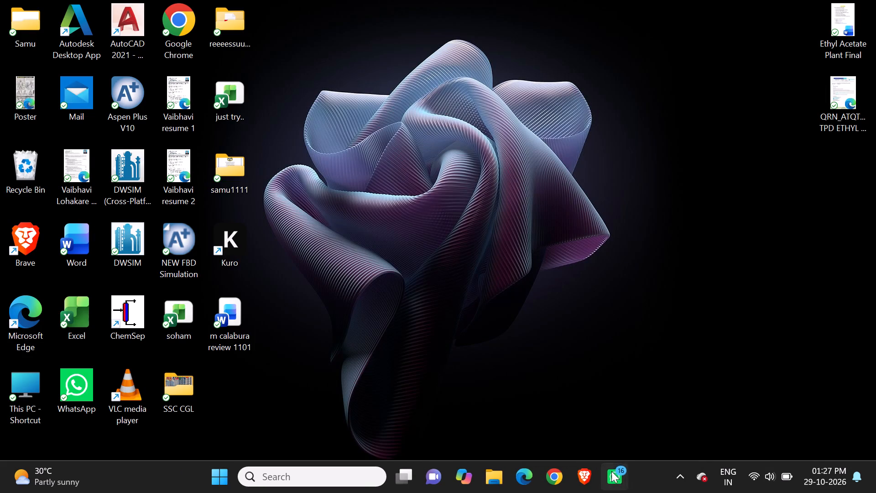